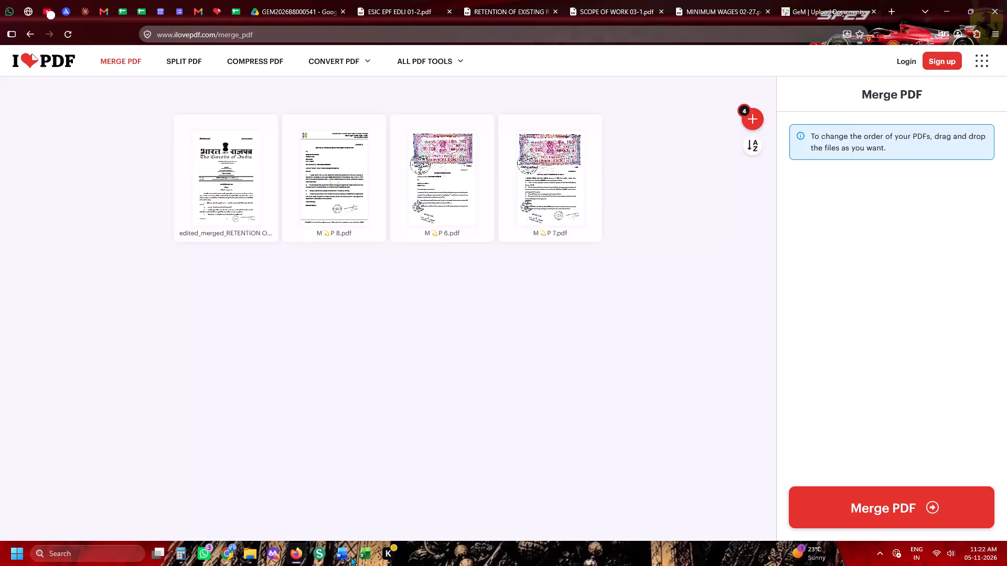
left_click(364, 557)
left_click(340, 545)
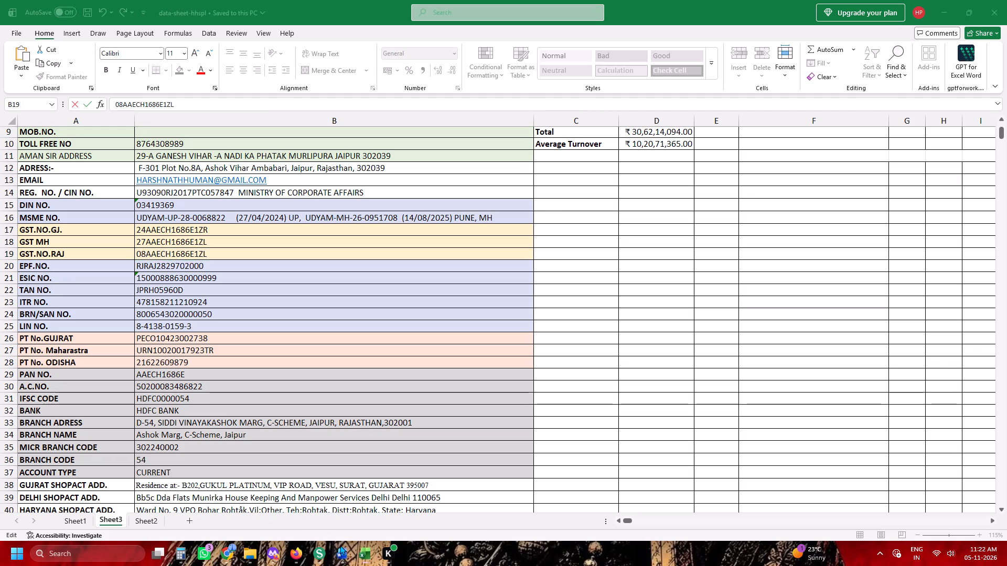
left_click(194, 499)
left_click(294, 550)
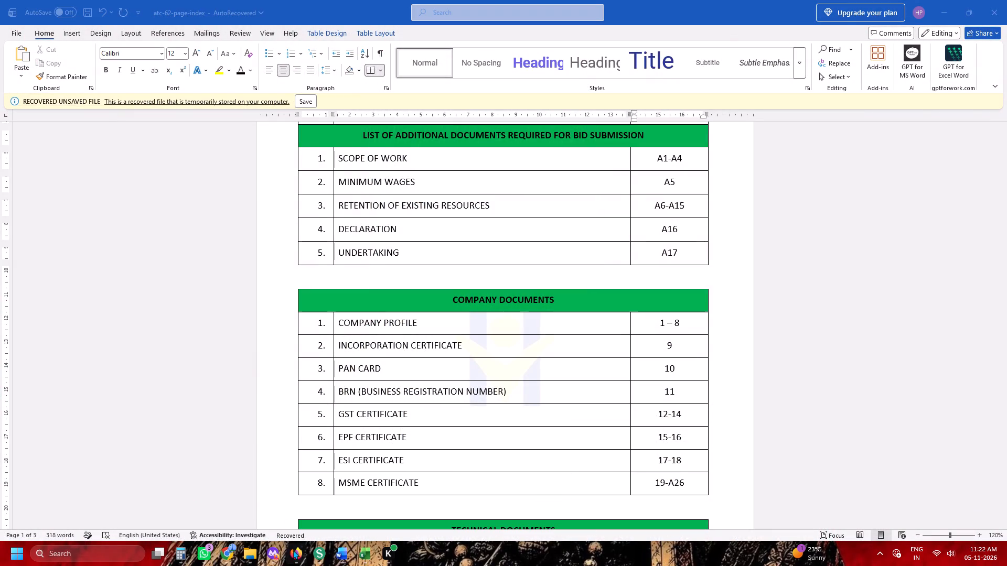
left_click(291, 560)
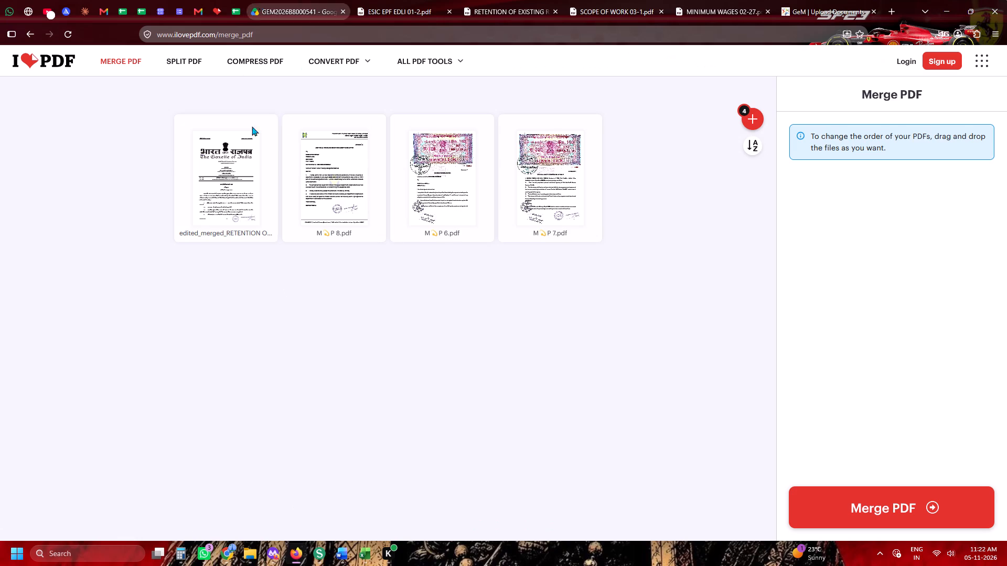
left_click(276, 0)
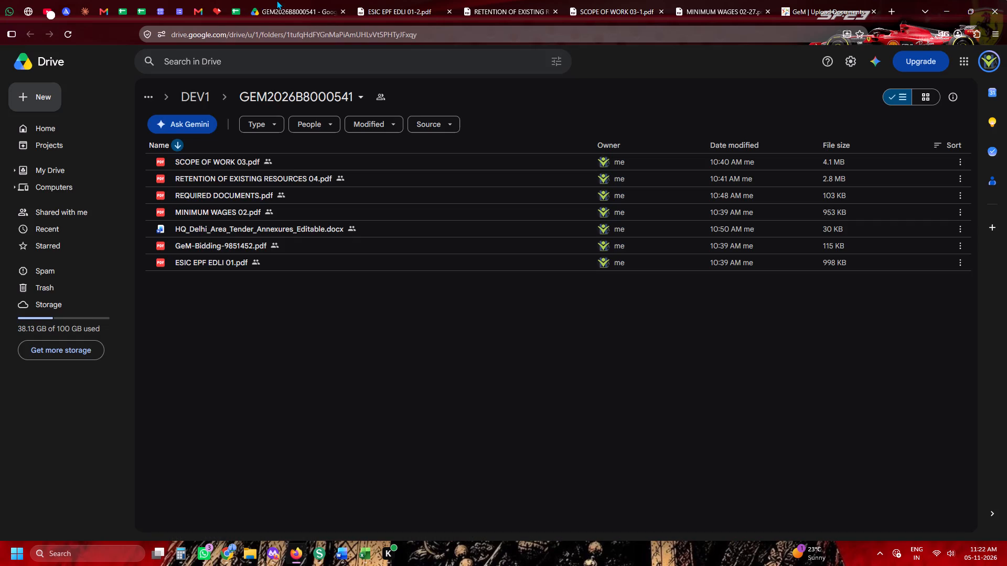
Switch to Word and open the recent document atc-45-page-index.
key("alt+Tab")
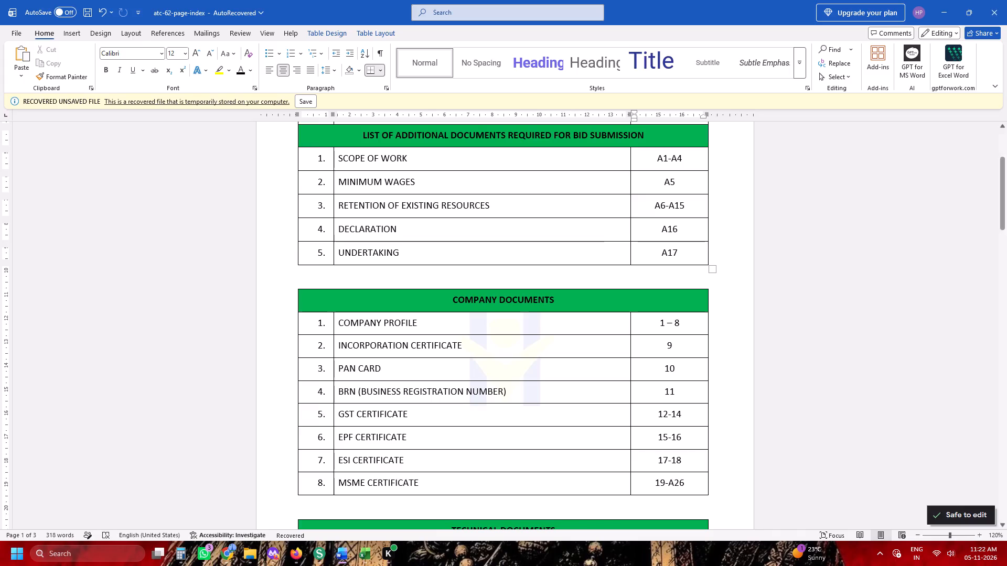
left_click(9, 28)
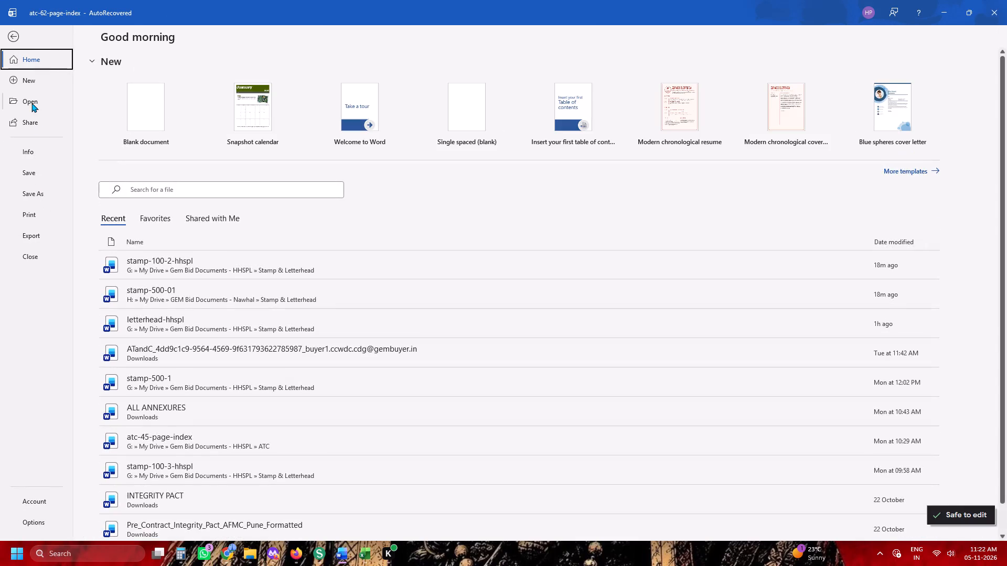
left_click(34, 103)
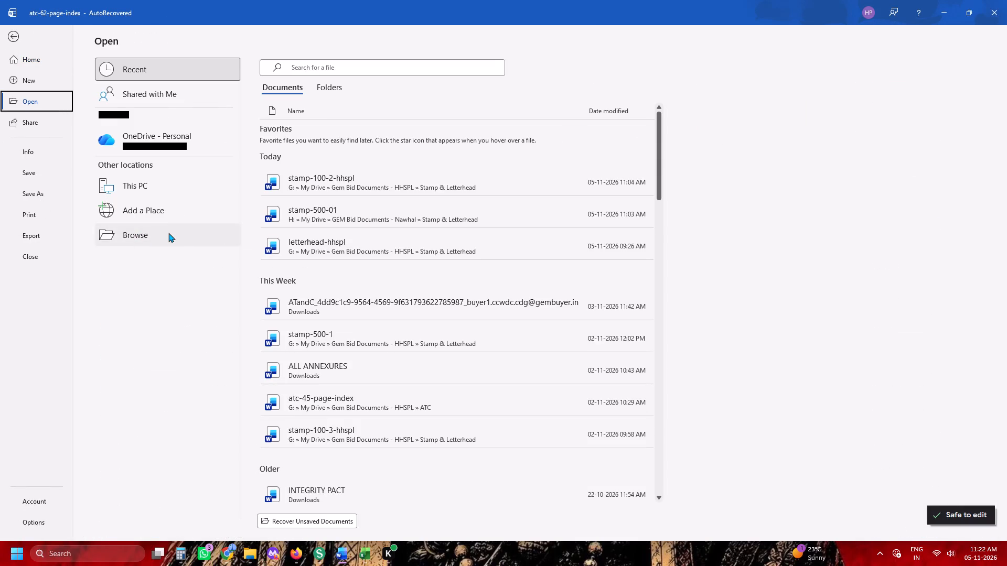
left_click(314, 404)
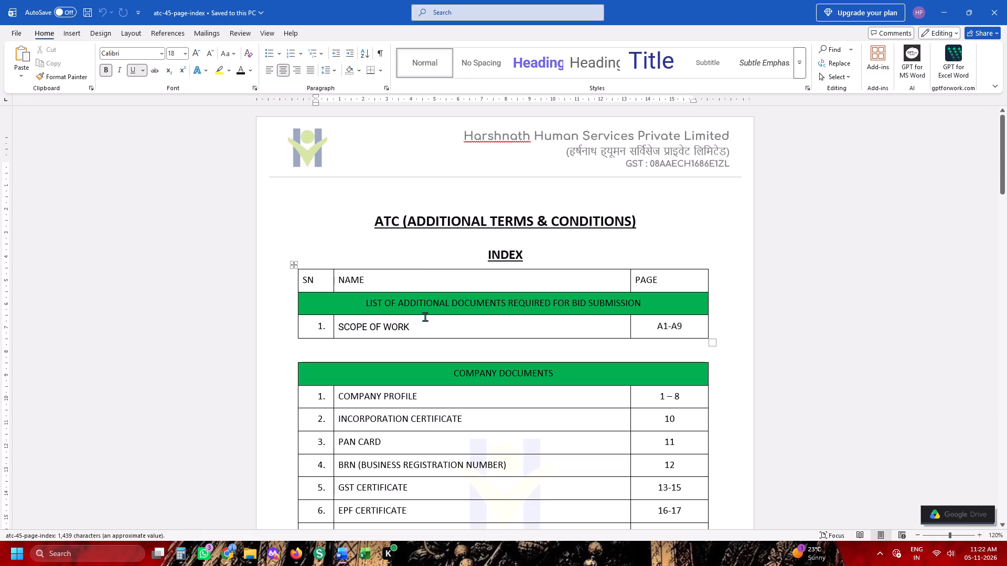
Rename the first additional-document entry in the index as ESIC EPF EDLI, following the file name in the Drive folder.
left_click(286, 551)
left_click(310, 0)
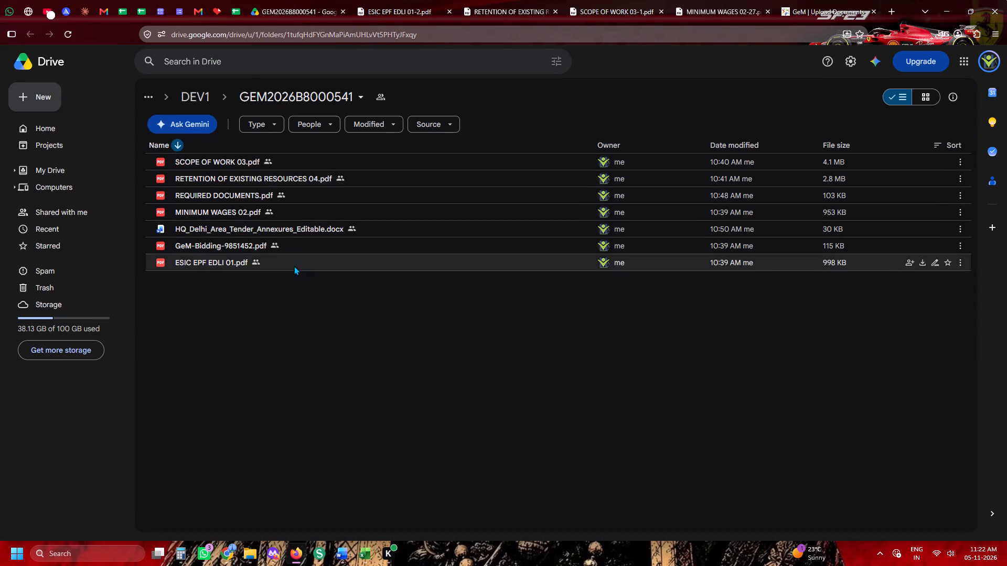
left_click(230, 264)
key("alt+Tab")
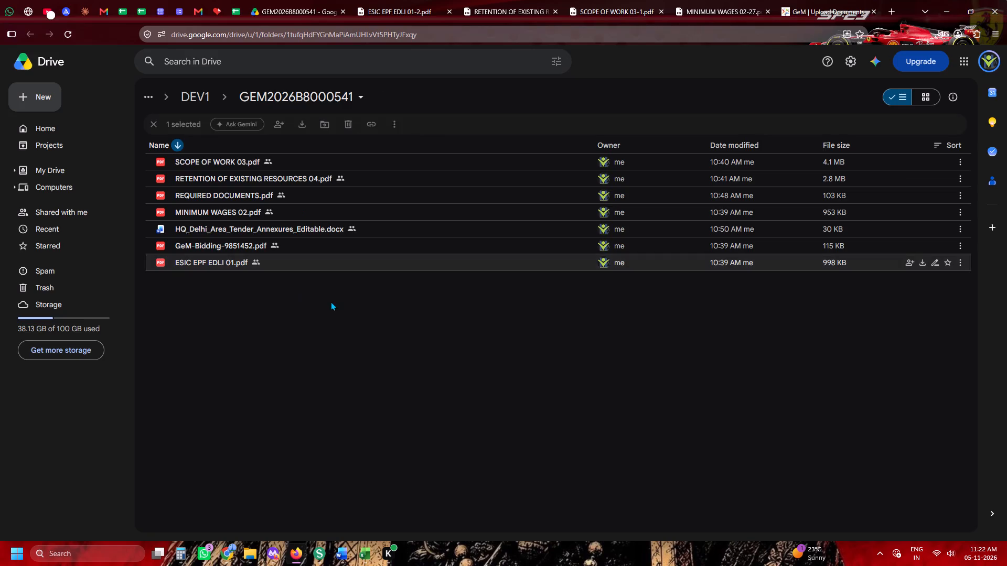
left_click_drag(408, 331, 384, 332)
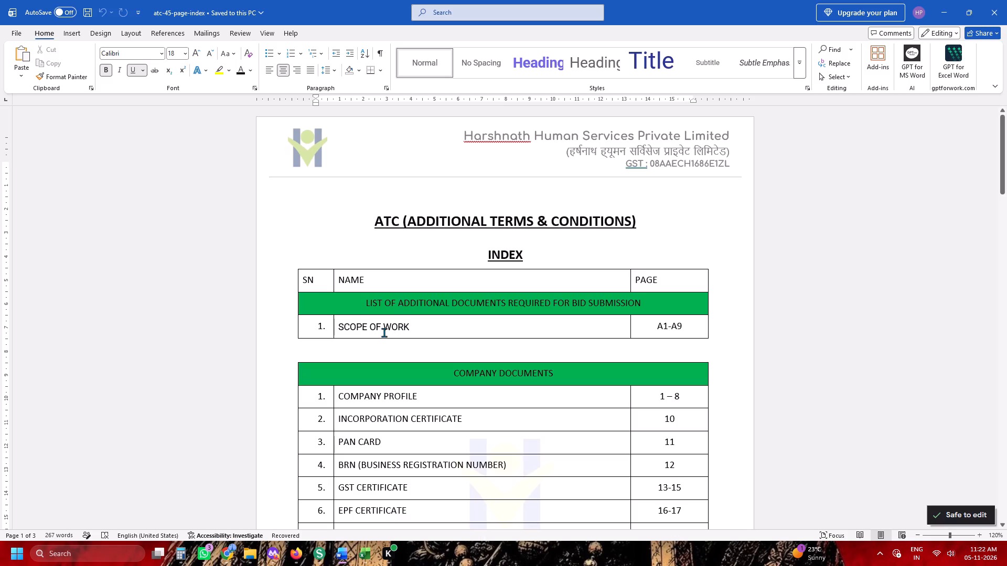
left_click_drag(384, 332, 351, 334)
type("ESIC EPFG")
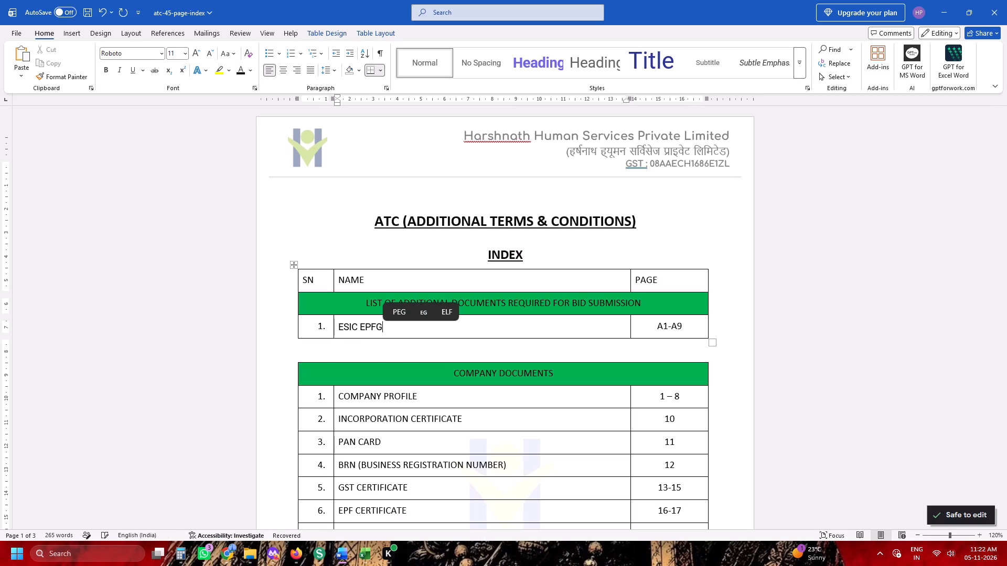
key("BackSpace")
key("space")
type("EDLI")
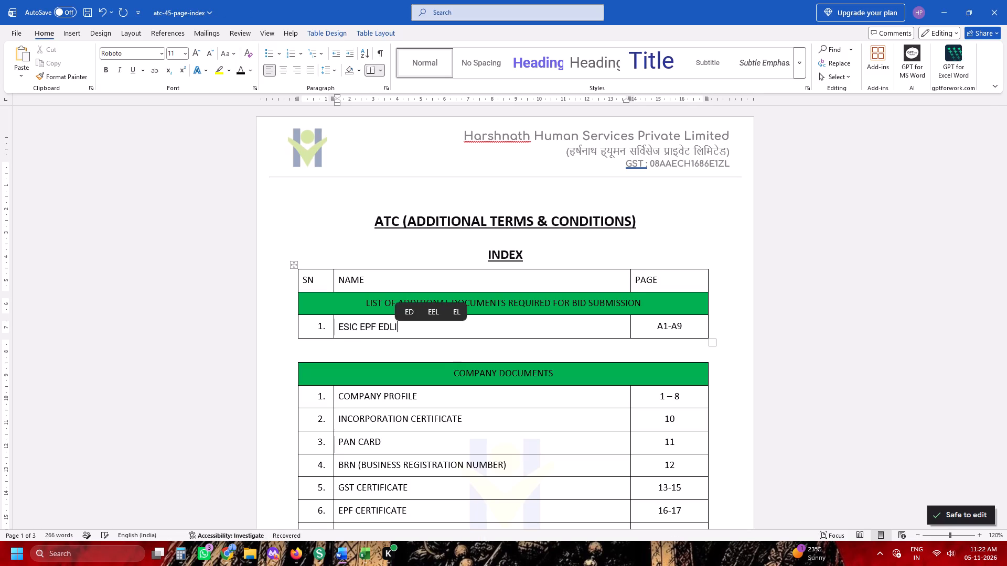
Set the ESIC EPF EDLI entry's pages to A1-A22 based on its PDF's length, and close that PDF in Firefox.
key("Tab")
key("alt+Tab")
left_click(376, 0)
key("alt+Tab")
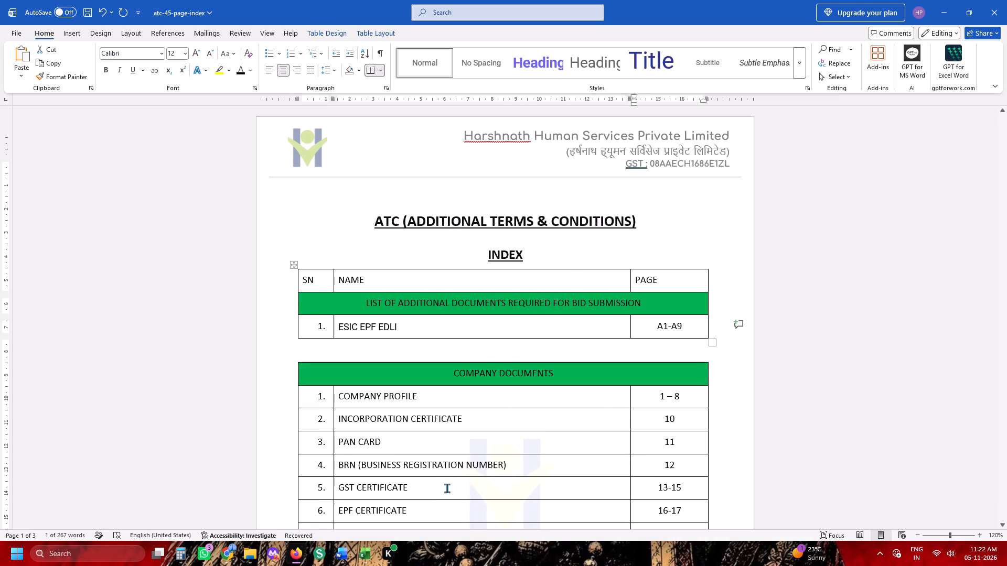
key("a")
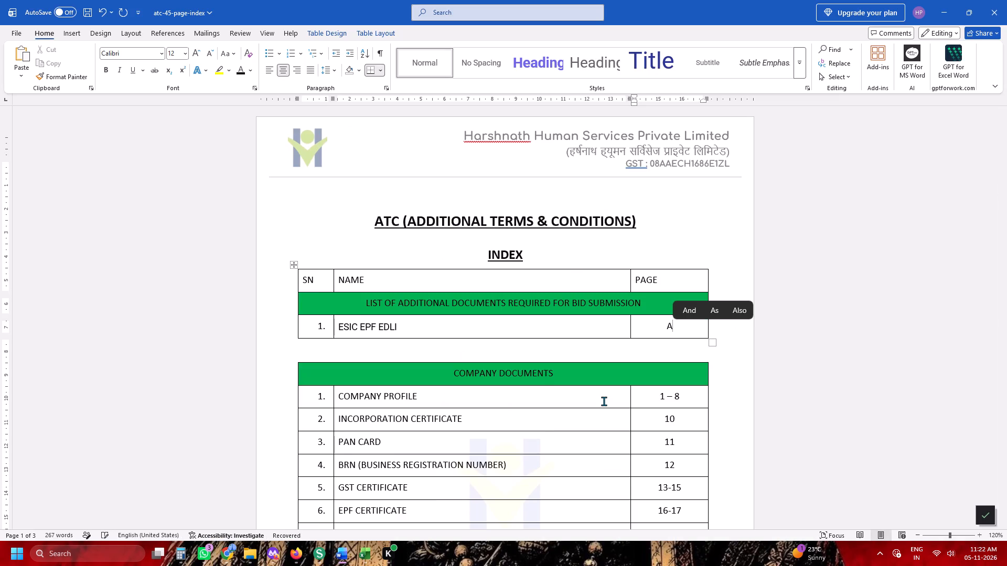
type("1-")
key("alt+Tab")
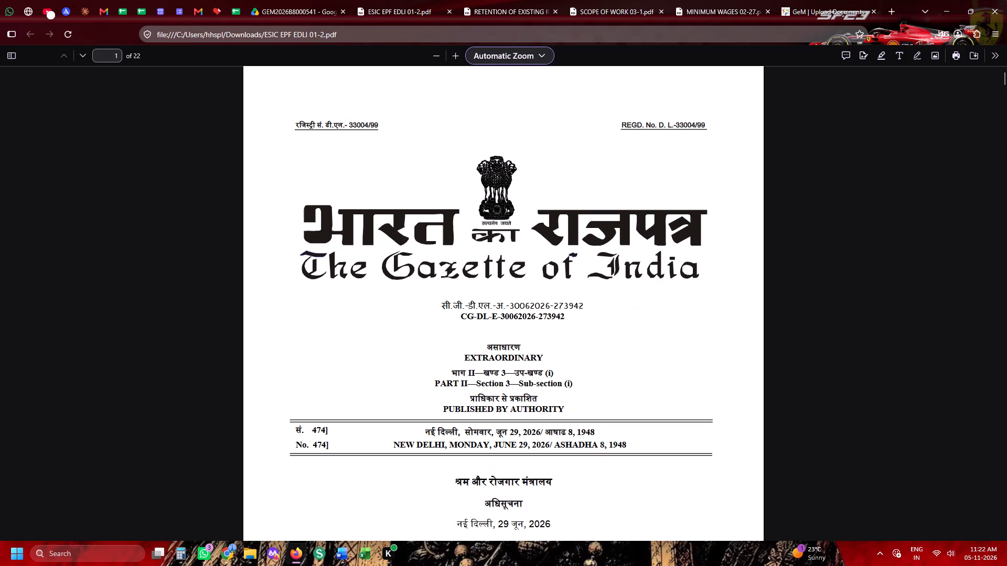
key("End")
scroll(896, 167, "up", 11)
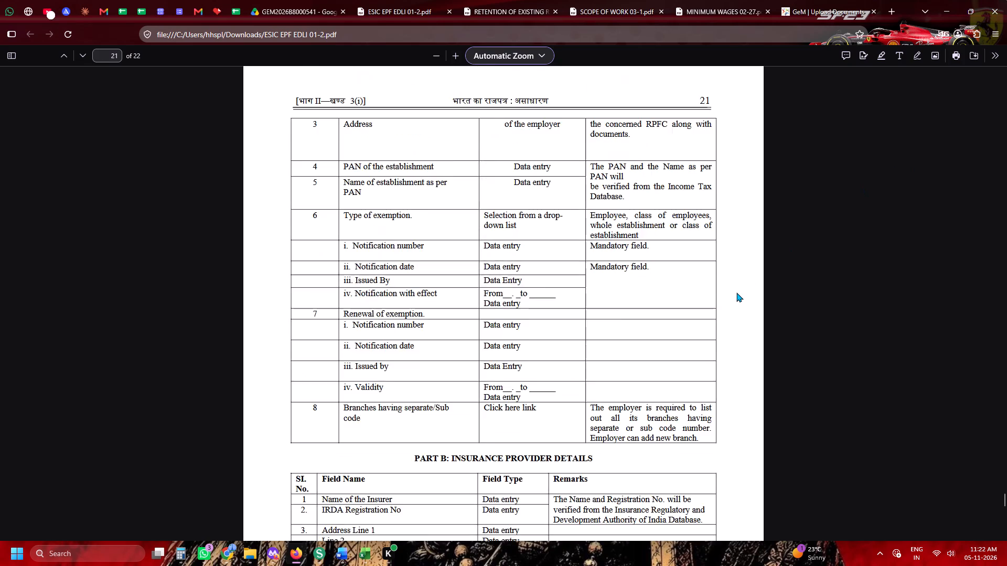
scroll(736, 292, "up", 6)
scroll(548, 289, "down", 20)
scroll(548, 289, "down", 14)
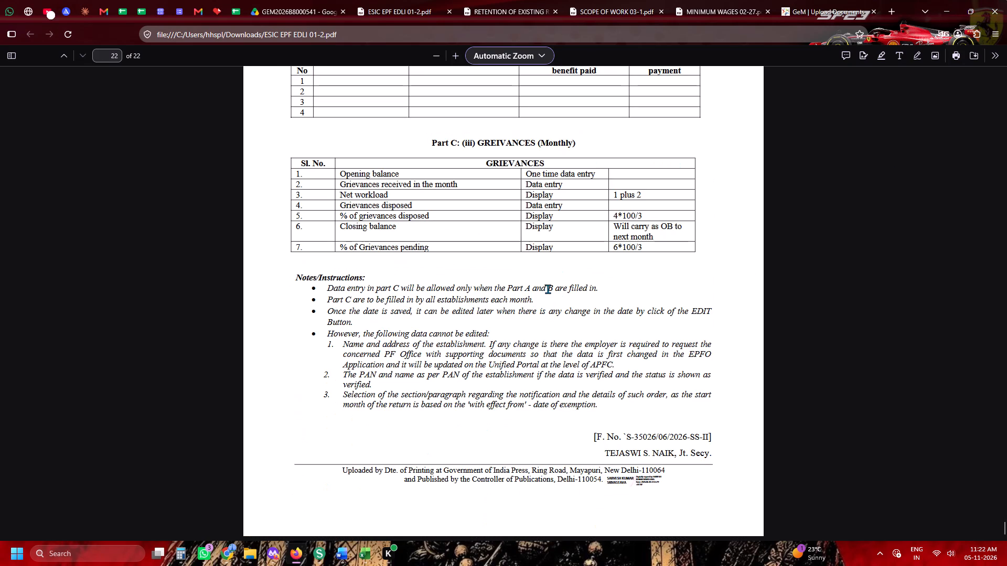
key("alt+Tab")
type("A22")
key("alt+Tab")
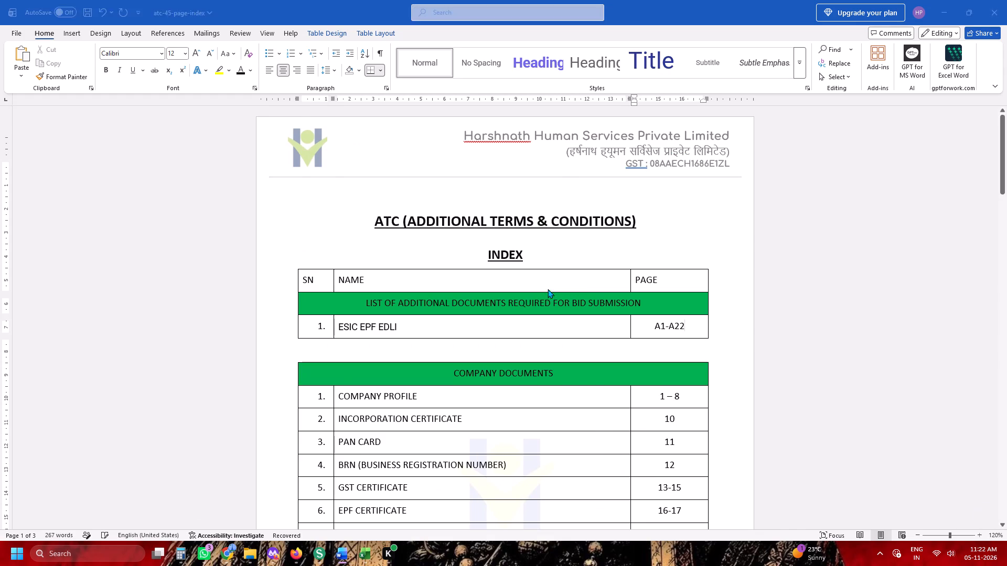
left_click(445, 14)
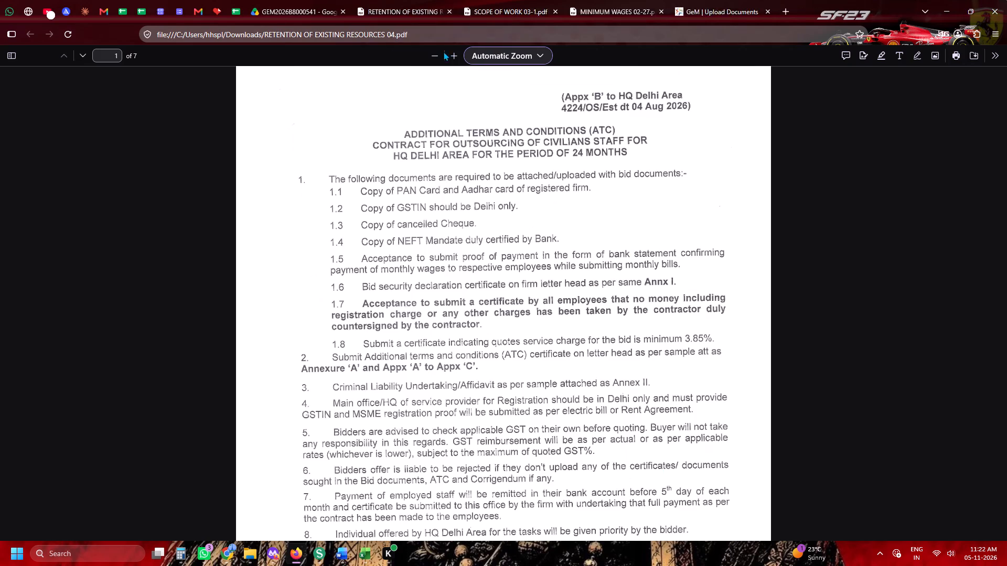
Examine MINIMUM WAGES 02-27.pdf in Firefox to see which of its pages carry content.
left_click(390, 0)
left_click(543, 0)
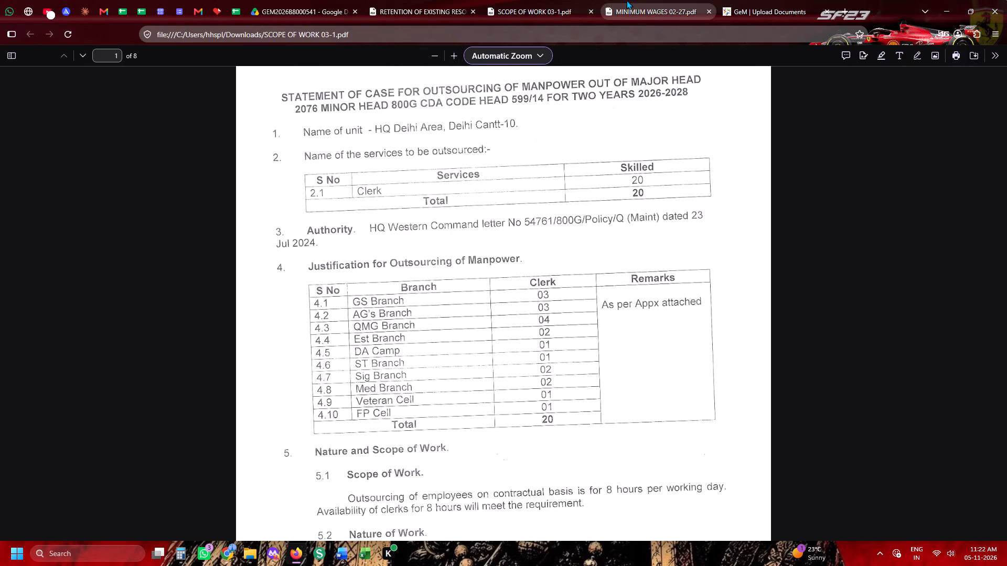
left_click(630, 0)
key("End")
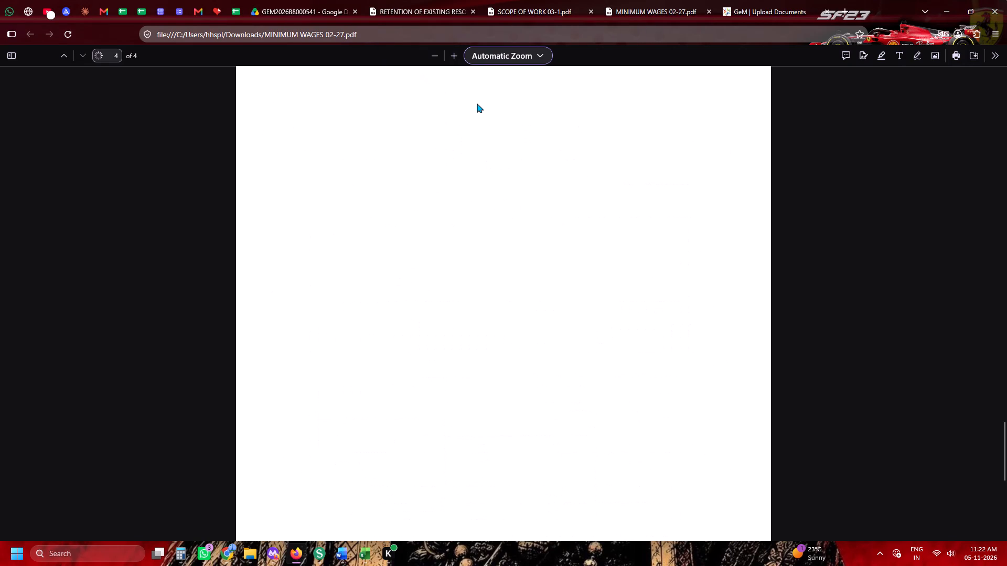
scroll(481, 103, "up", 13)
scroll(404, 200, "up", 2)
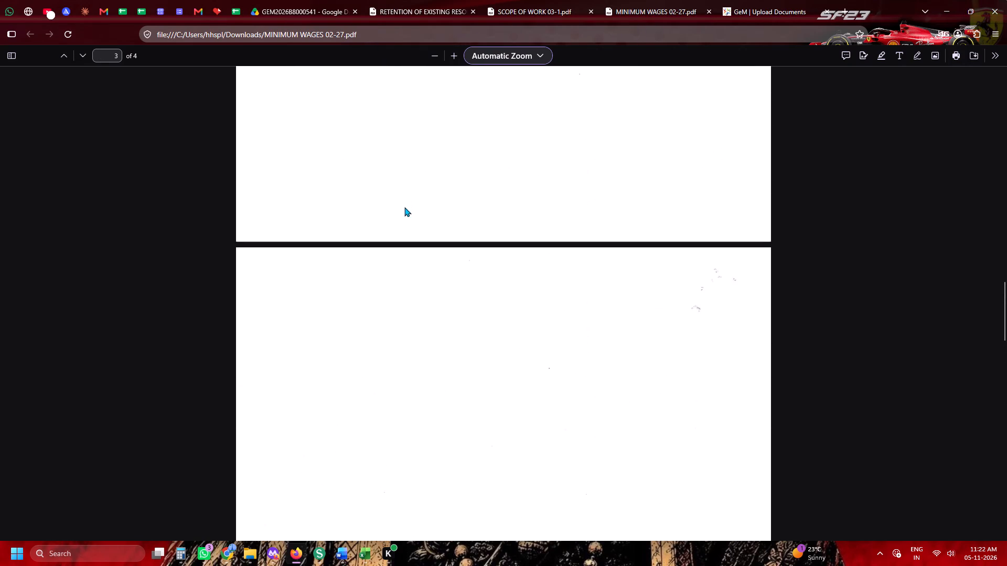
scroll(404, 207, "up", 5)
scroll(422, 255, "up", 4)
scroll(426, 301, "up", 20)
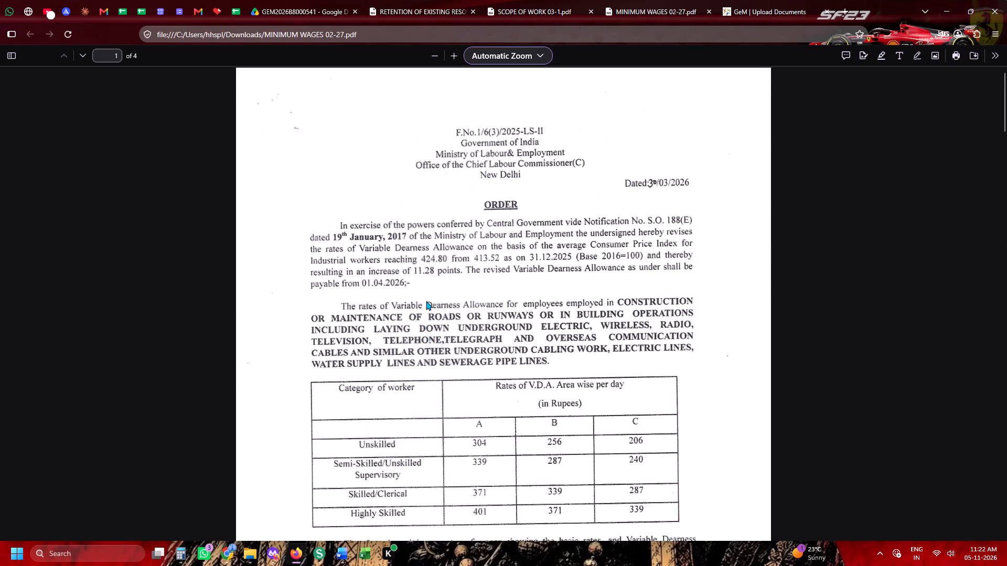
scroll(426, 301, "down", 16)
scroll(426, 301, "down", 15)
scroll(426, 301, "up", 2)
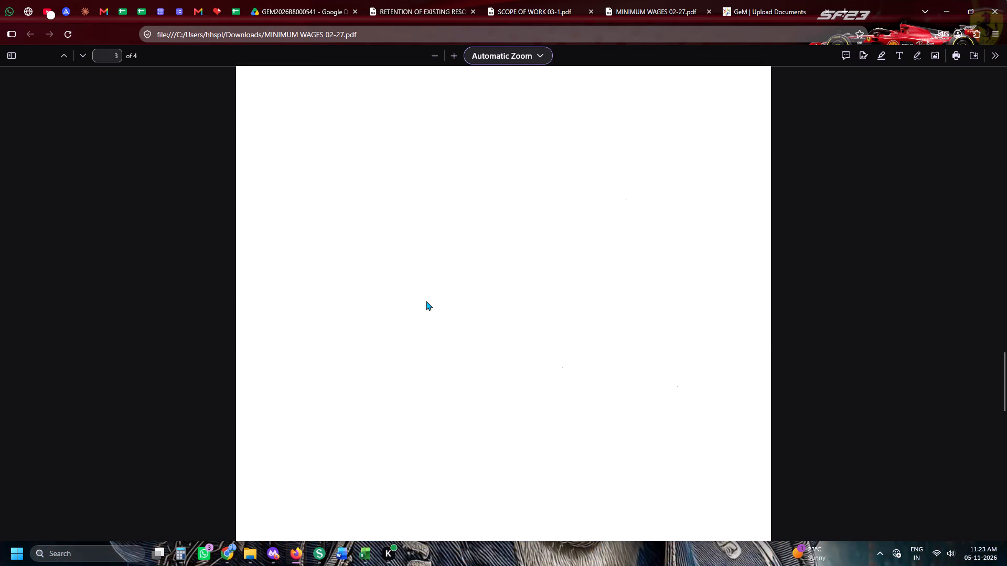
scroll(426, 301, "up", 9)
Add a second additional-document row in the Word index, MINIMUM WAGES with pages A23-A24, and close its PDF in Firefox.
key("alt+Tab")
key("Tab")
key("Tab")
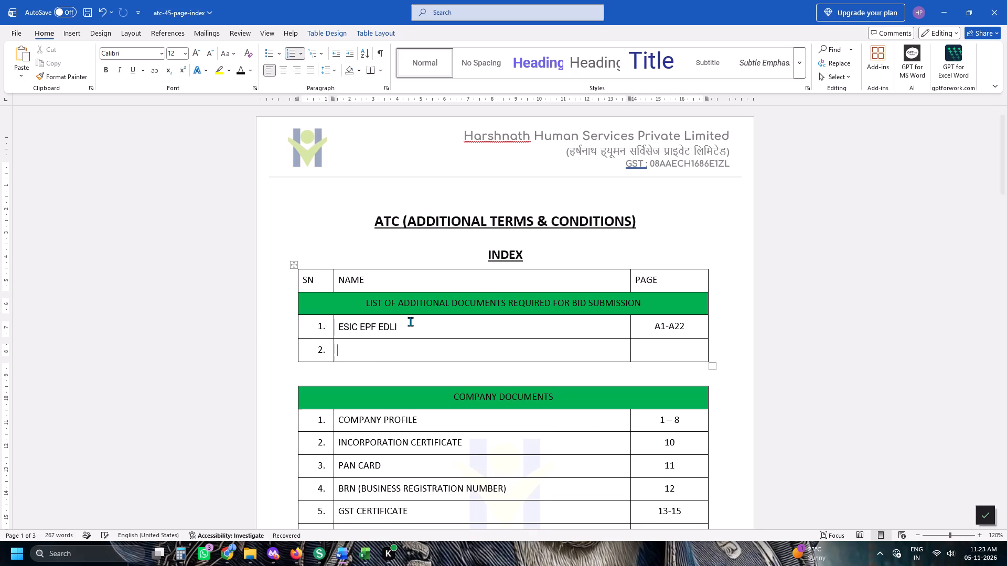
type("MINIMUMWAGES")
left_click(451, 336)
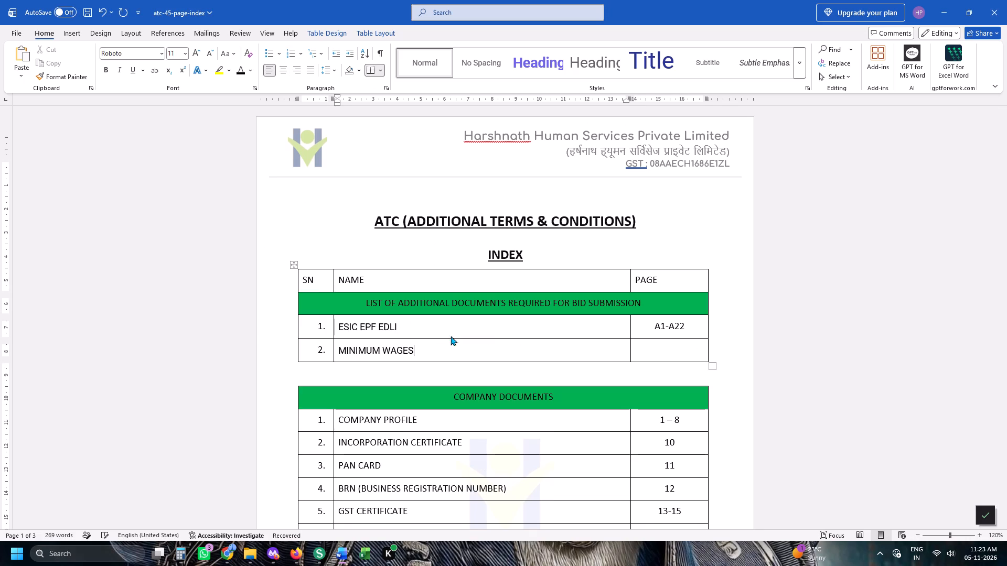
key("Tab")
type("A23-A24")
key("alt+Tab")
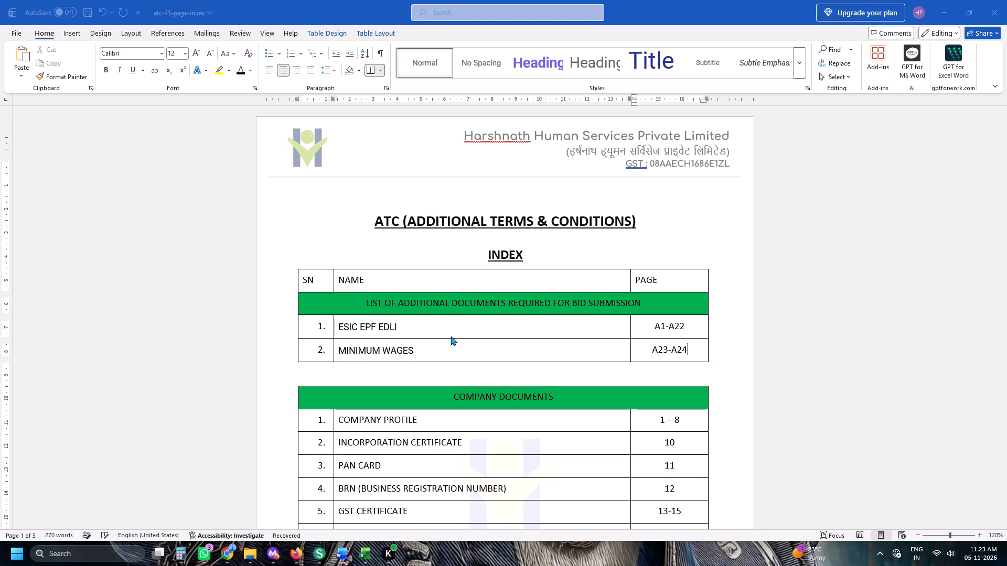
left_click(706, 14)
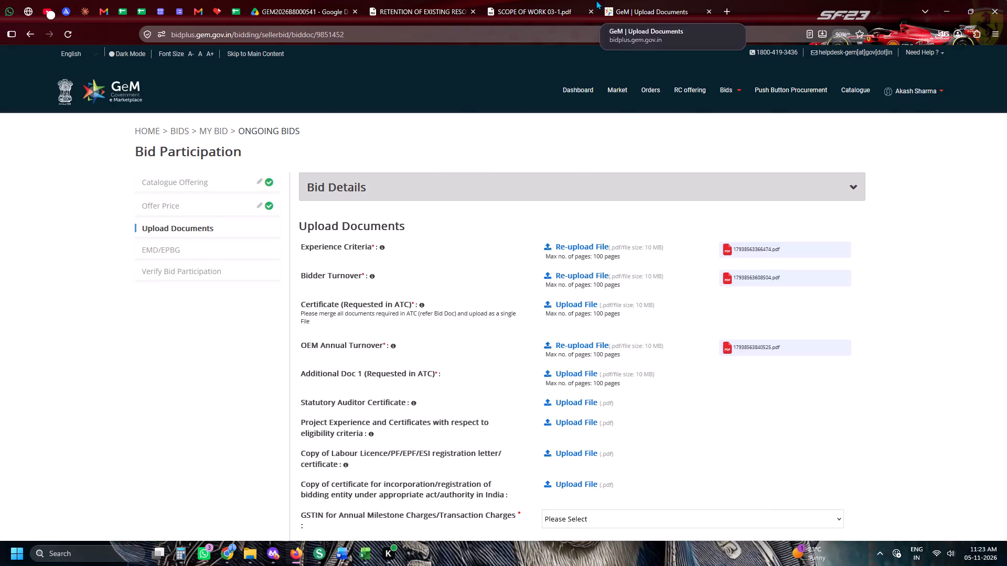
Add a third additional-document row named SCOPE OF WORK to the Word index, matching the open Scope of Work PDF.
left_click(523, 0)
key("alt+Tab")
key("Tab")
key("Tab")
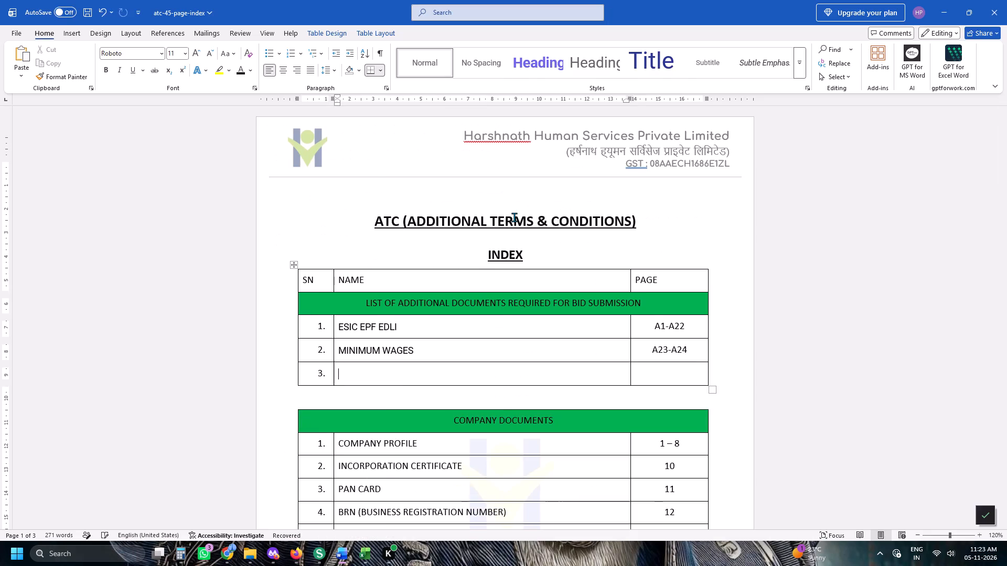
key("alt+Tab")
key("alt+Tab")
type("SCOP OF")
key("BackSpace")
key("BackSpace")
key("BackSpace")
type("E OF WOKR")
key("Tab")
key("Left")
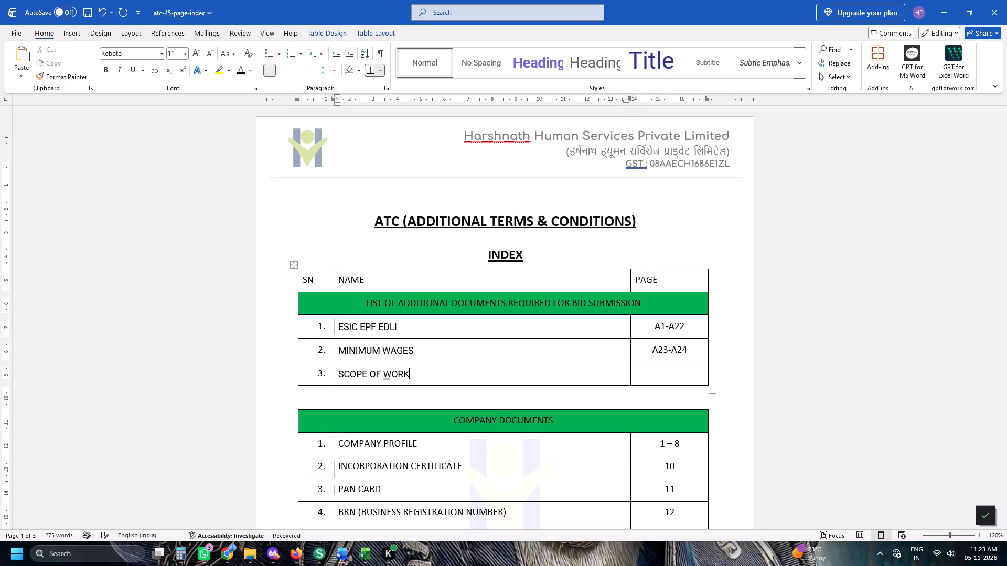
key("BackSpace")
key("BackSpace")
type("RK")
Set the SCOPE OF WORK entry's pages to A25-A32 using the page count of its PDF, and return to Firefox.
key("Tab")
type("A25")
key("minus")
key("alt+Tab")
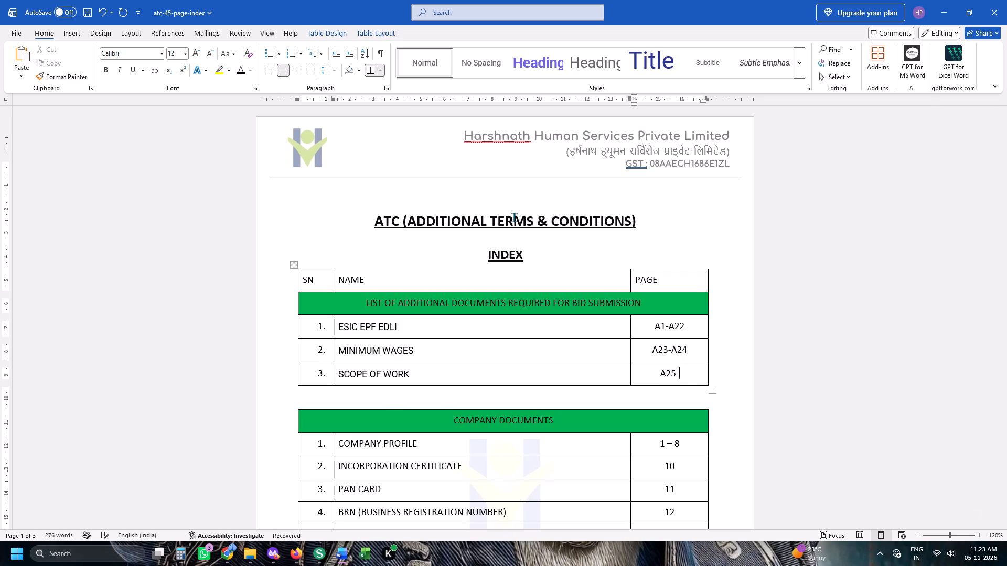
key("Return")
key("alt+Tab")
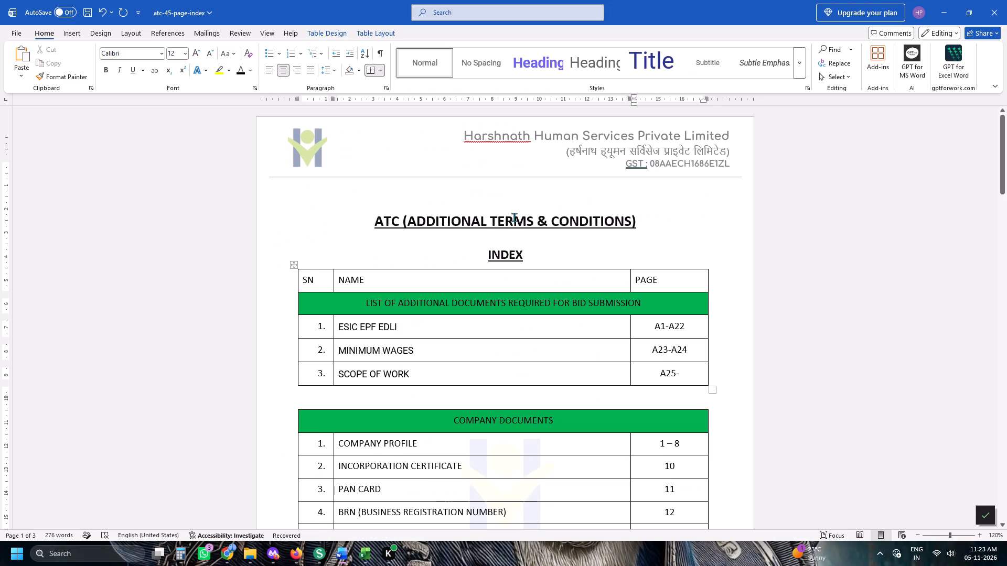
type("A32")
key("alt+Tab")
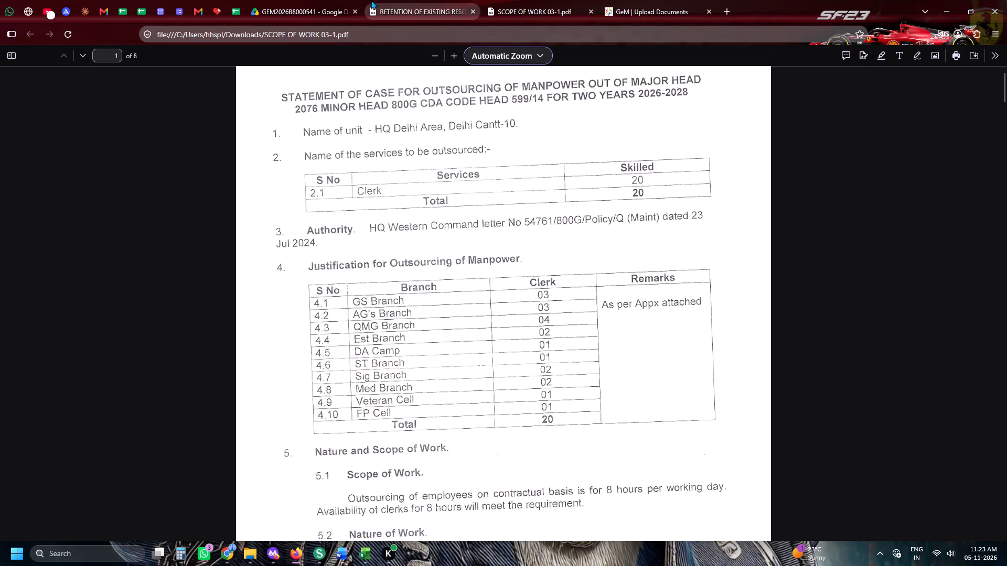
Add a fourth additional-document row, RETENTION OF EXISTING RESOURCES with pages A33-A34, taking the name from its PDF's file path in Firefox.
left_click(365, 0)
left_click(395, 3)
key("alt+Tab")
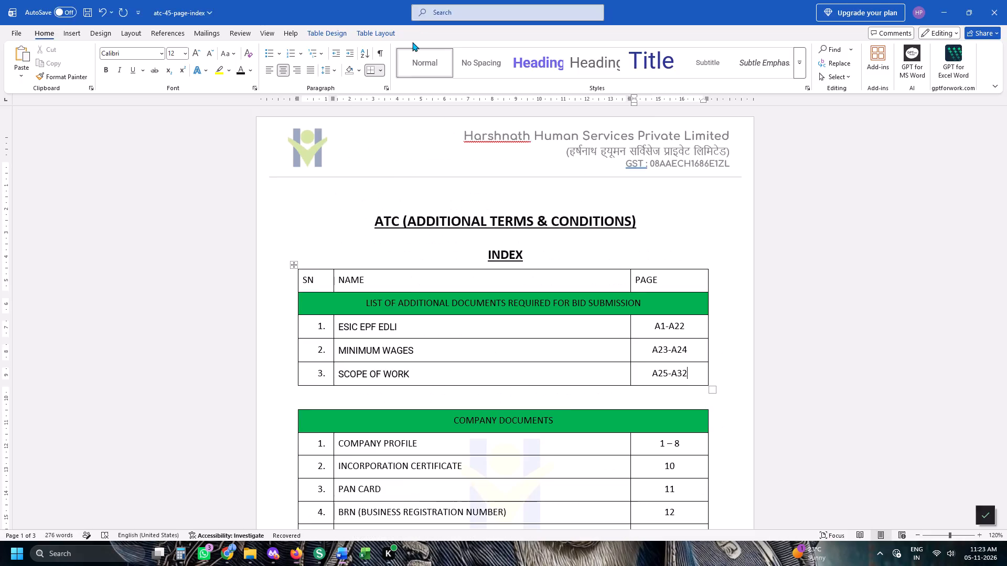
key("alt+Tab")
left_click_drag(386, 38, 276, 45)
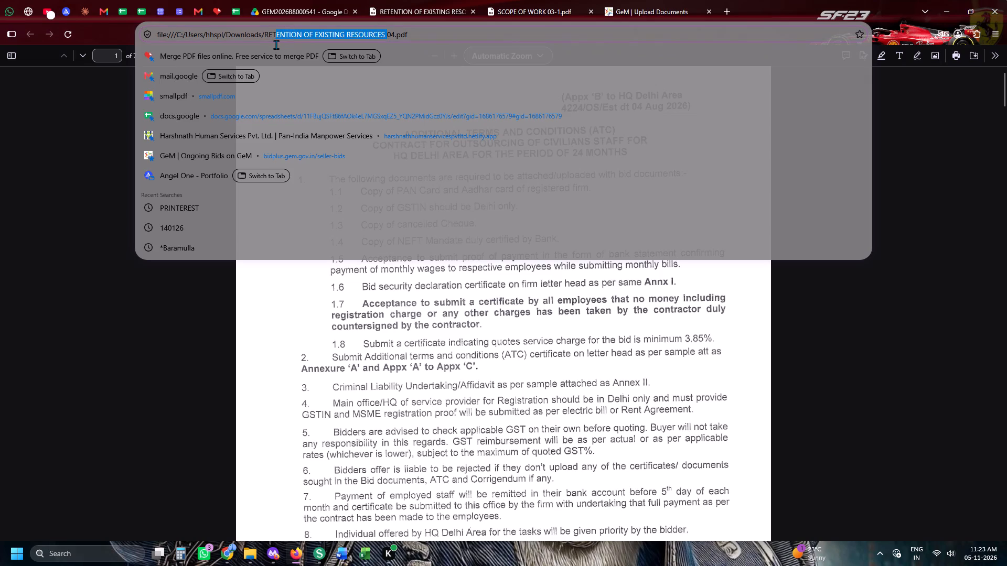
left_click_drag(276, 45, 264, 45)
key("ctrl+x")
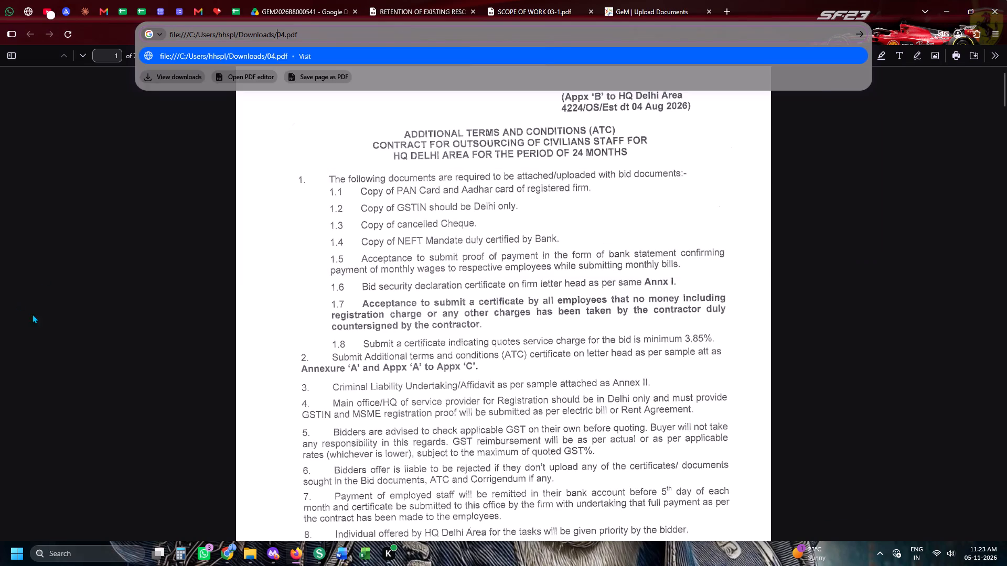
left_click(102, 328)
left_click(213, 2)
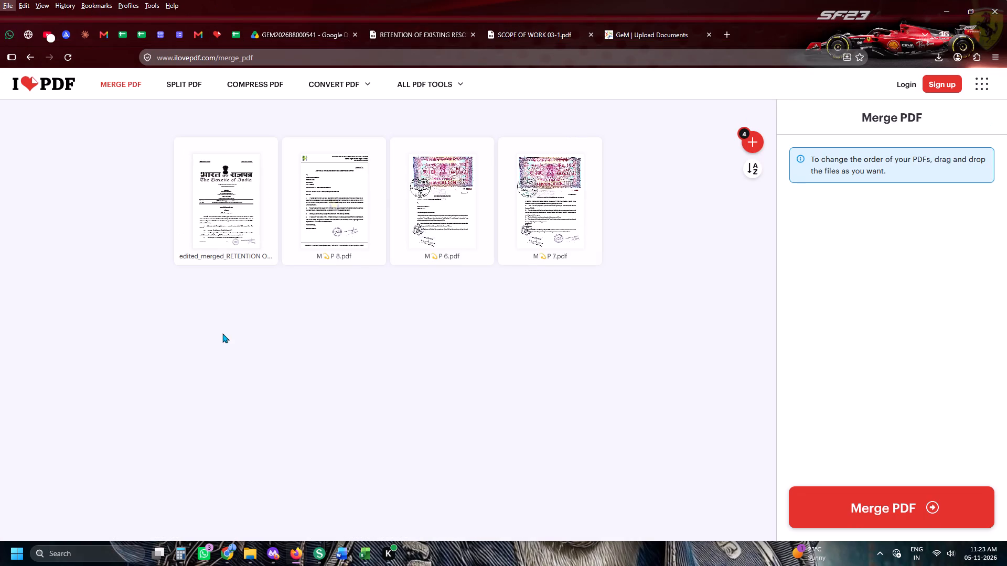
key("alt+Tab")
key("Tab")
key("Tab")
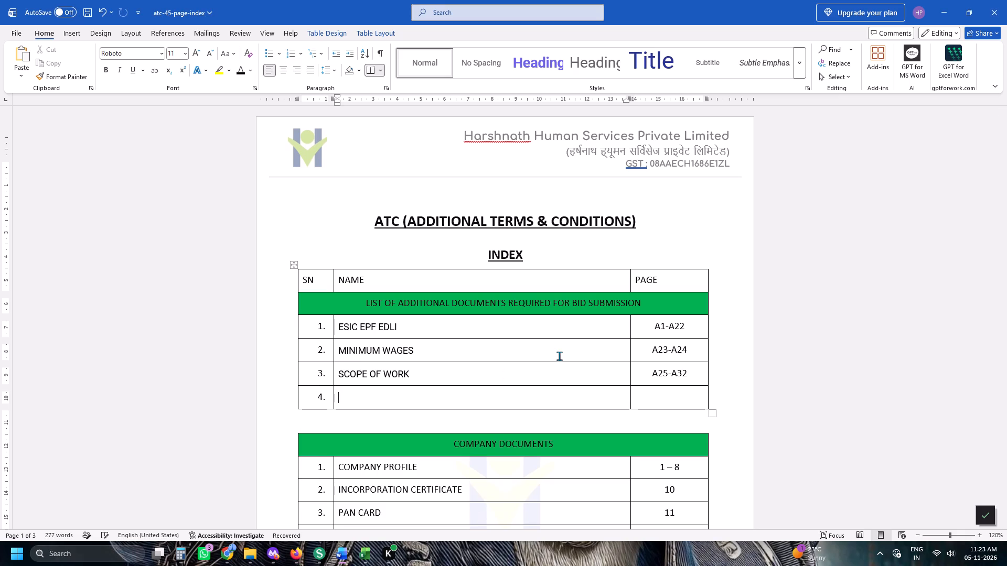
key("ctrl+v")
key("Tab")
key("a")
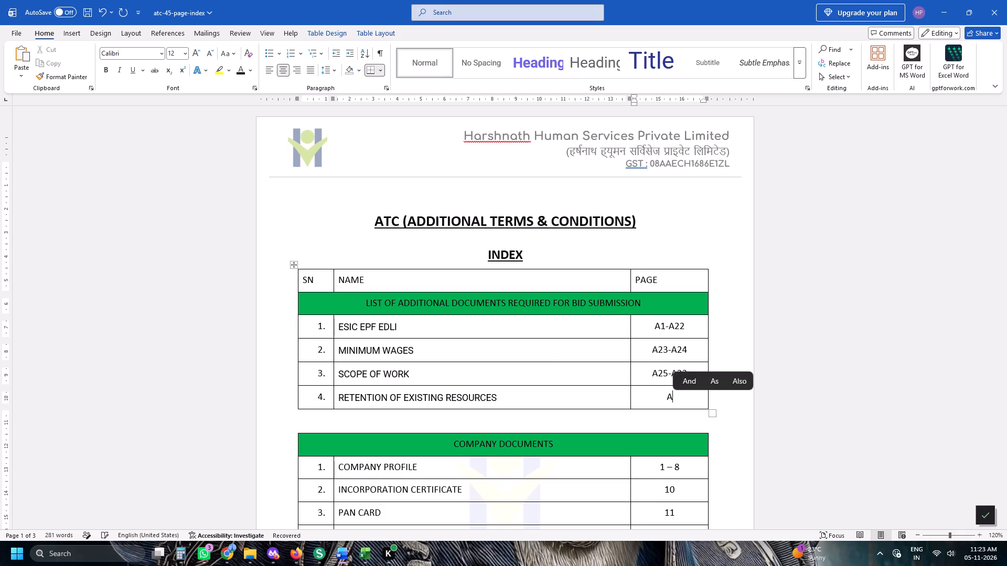
type("33-A34")
Examine the RETENTION OF EXISTING RESOURCES PDF's pages and the file order in the iLovePDF merge list in Firefox.
key("alt+Tab")
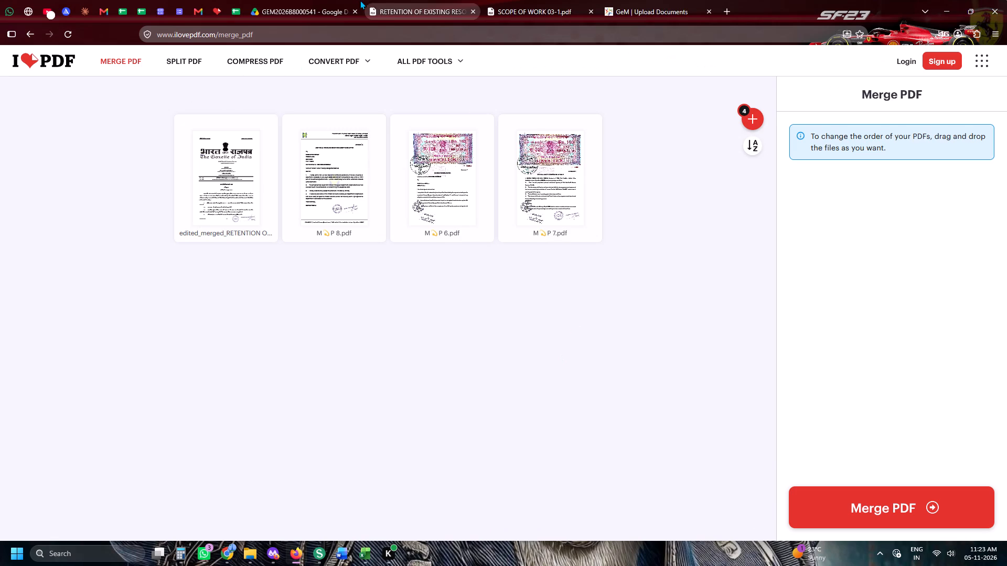
left_click(446, 0)
key("space")
key("space")
key("space")
key("space")
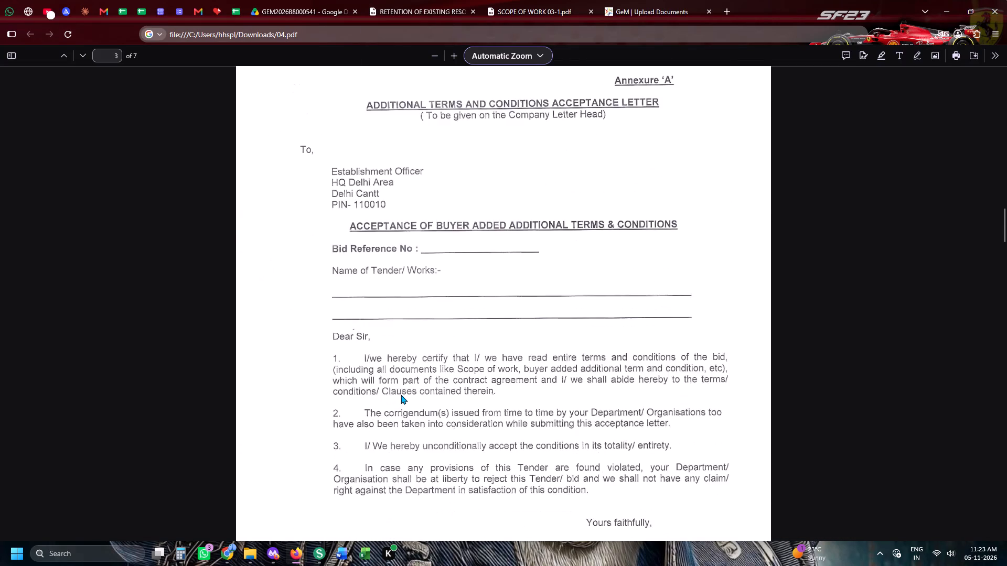
key("alt+Tab")
key("alt+Tab")
left_click(211, 14)
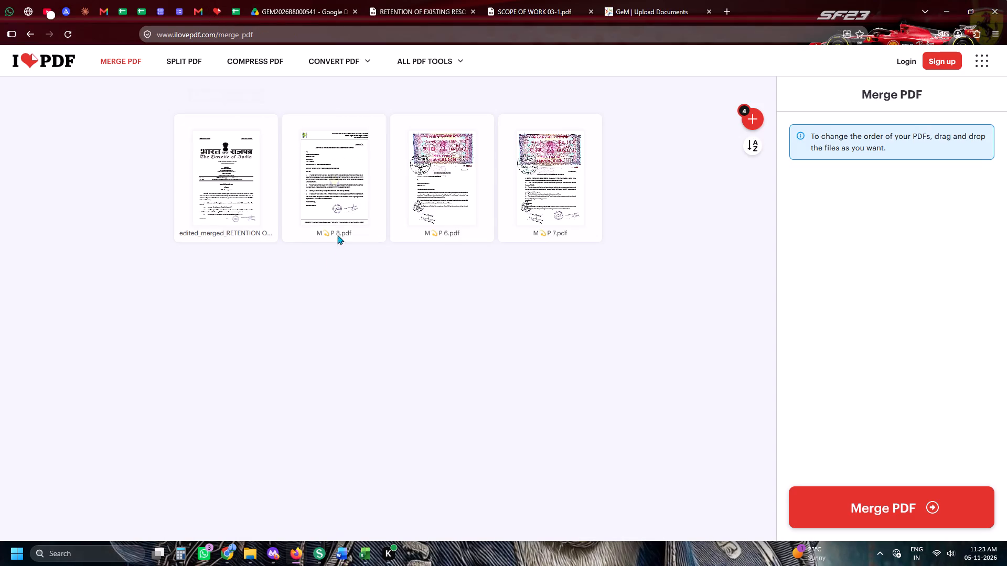
key("alt+Tab")
key("alt+Tab")
Switch to Chrome and examine the pages of M P 8.pdf for the documents it contains.
left_click(220, 554)
scroll(600, 362, "up", 4)
scroll(588, 340, "down", 10)
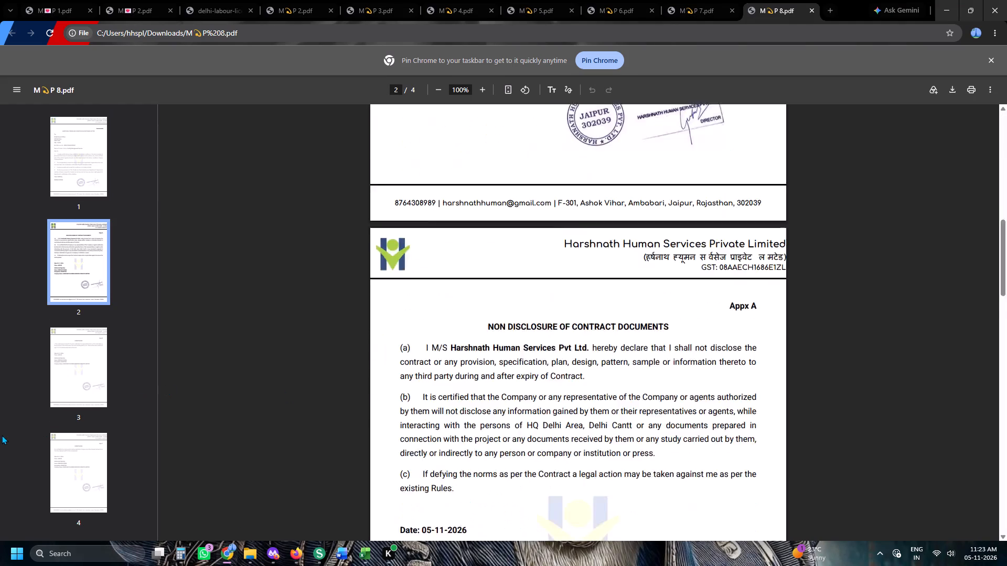
scroll(2, 435, "down", 11)
scroll(78, 492, "up", 3)
scroll(501, 386, "up", 19)
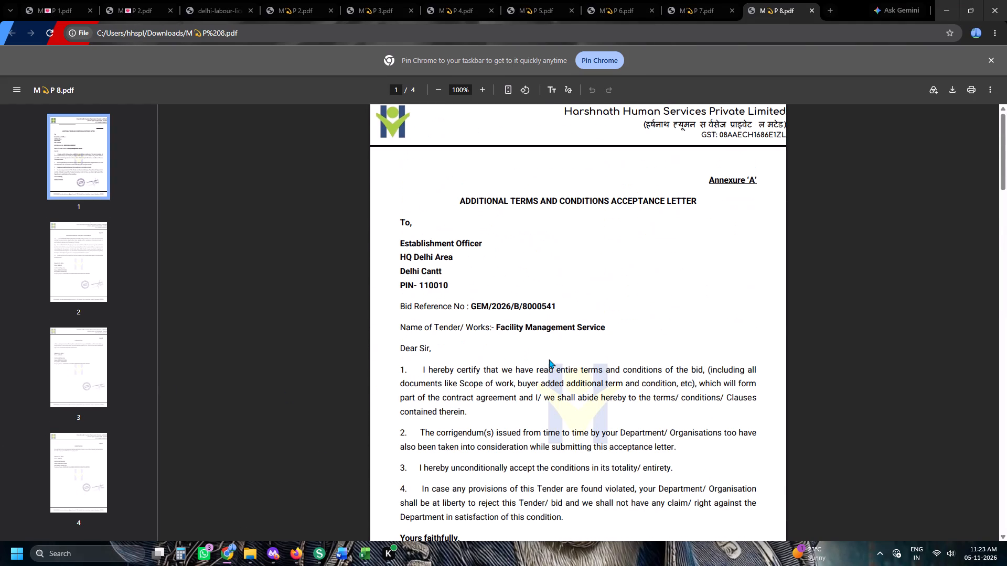
scroll(549, 359, "up", 1)
Copy the first page's heading into a fifth additional-document row of the Word index, ADDITIONAL TERMS AND CONDITIONS ACCEPTANCE LETTER.
left_click_drag(463, 213, 645, 197)
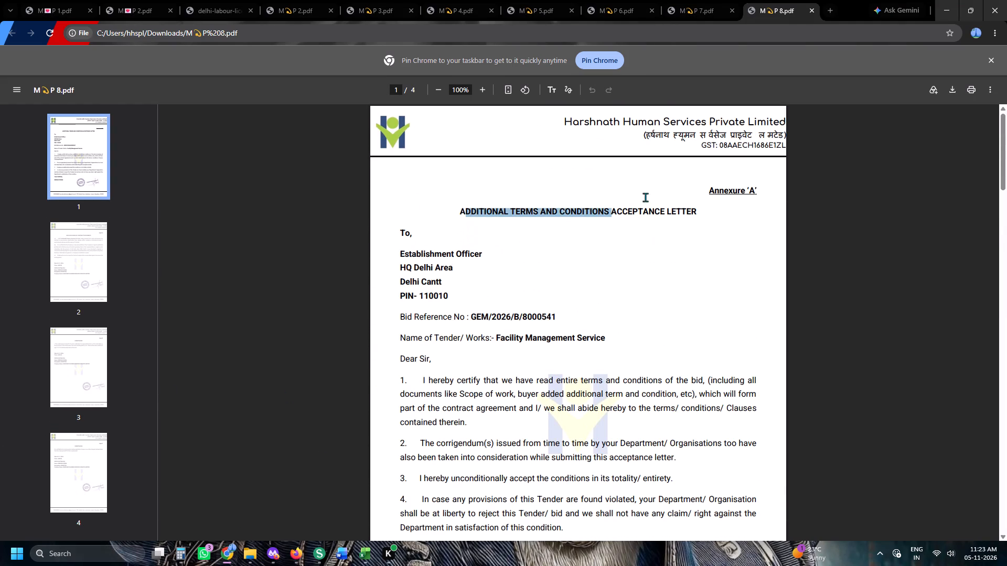
left_click_drag(645, 197, 691, 210)
left_click_drag(462, 210, 614, 210)
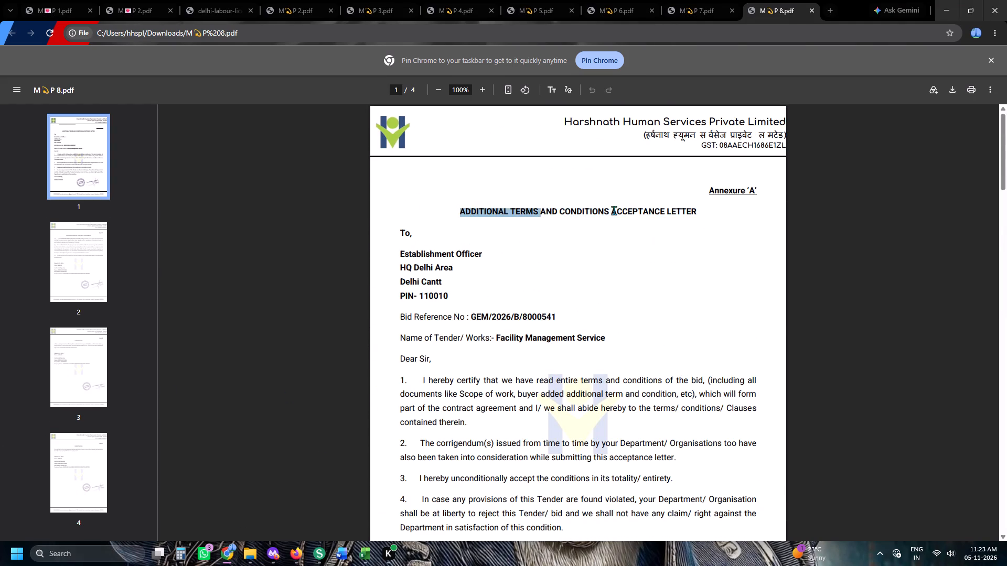
left_click_drag(614, 210, 705, 210)
key("ctrl+c")
key("ctrl+c")
key("alt+Tab")
key("alt+Tab")
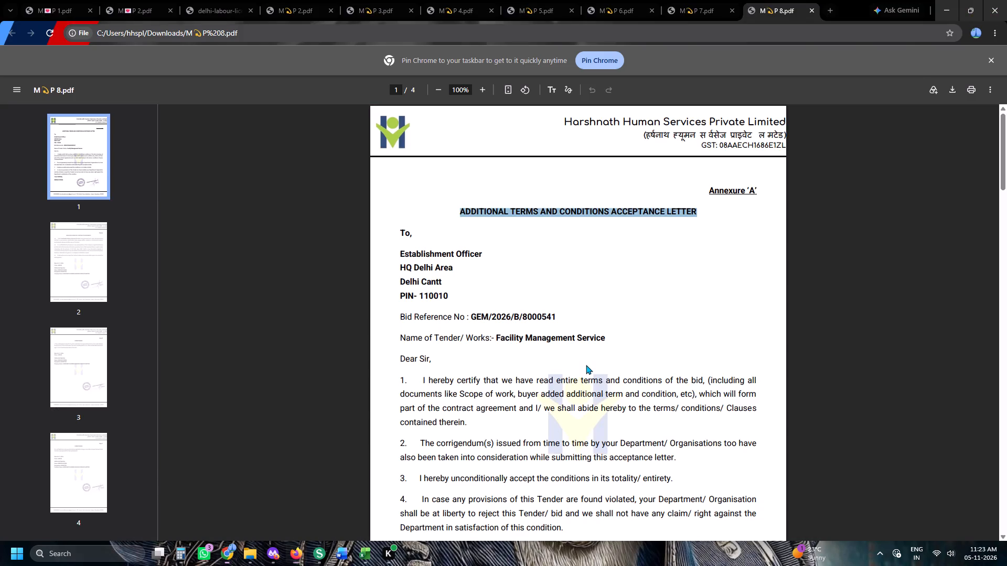
key("alt+Tab")
key("alt+Tab")
key("Tab")
key("Tab")
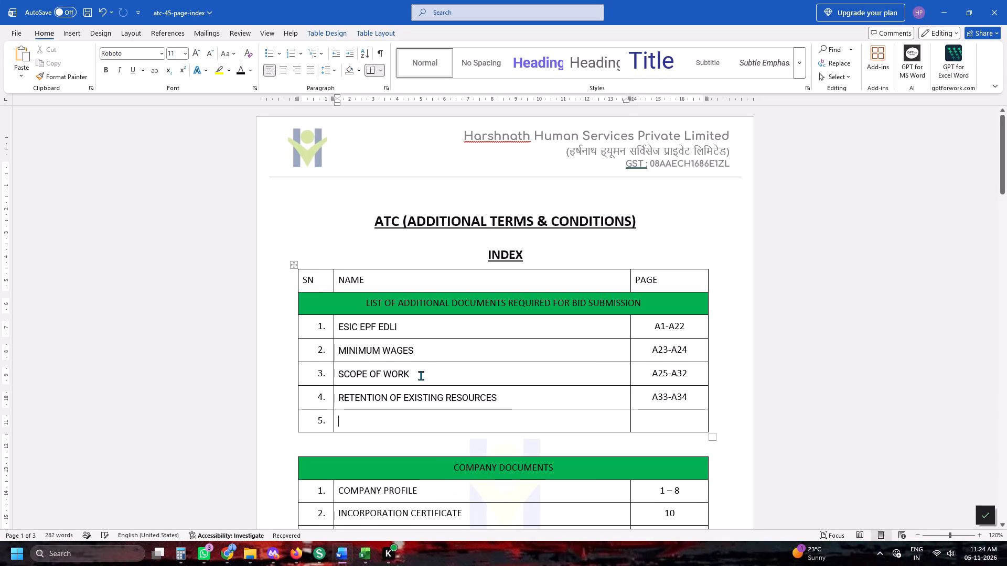
key("ctrl+v")
key("Tab")
Add a sixth row, NON DISCLOSURE OF CONTRACT DOCUMENTS, to the Word index, copying the heading from page 2 of M P 8.pdf.
key("alt+Tab")
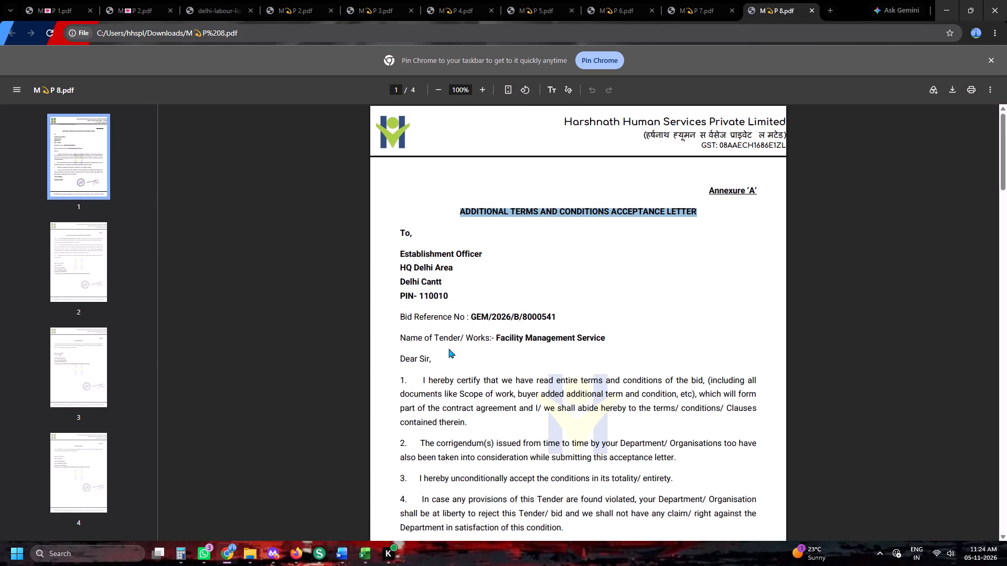
scroll(462, 338, "down", 9)
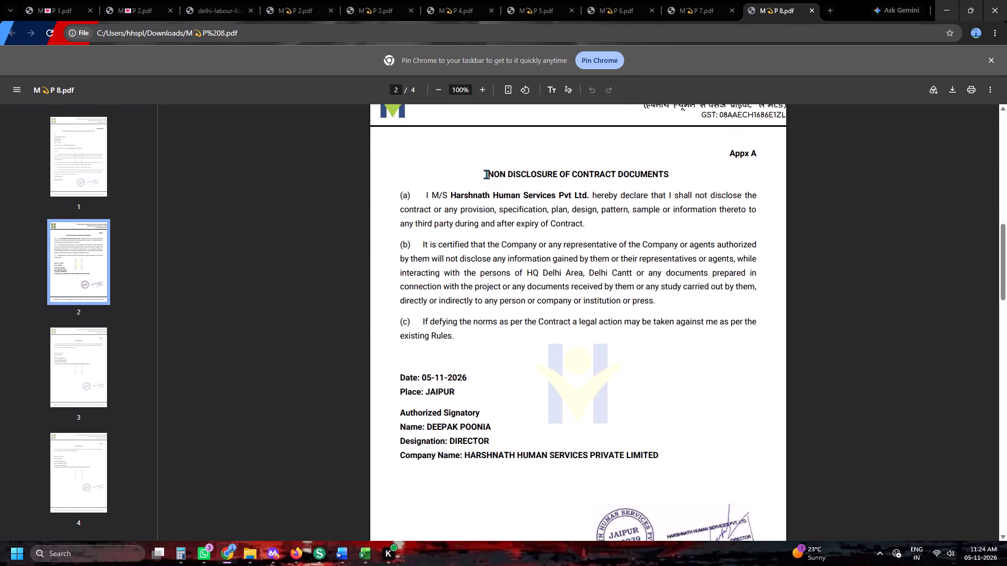
left_click_drag(486, 171, 671, 167)
key("ctrl+c")
key("ctrl+c")
key("alt+Tab")
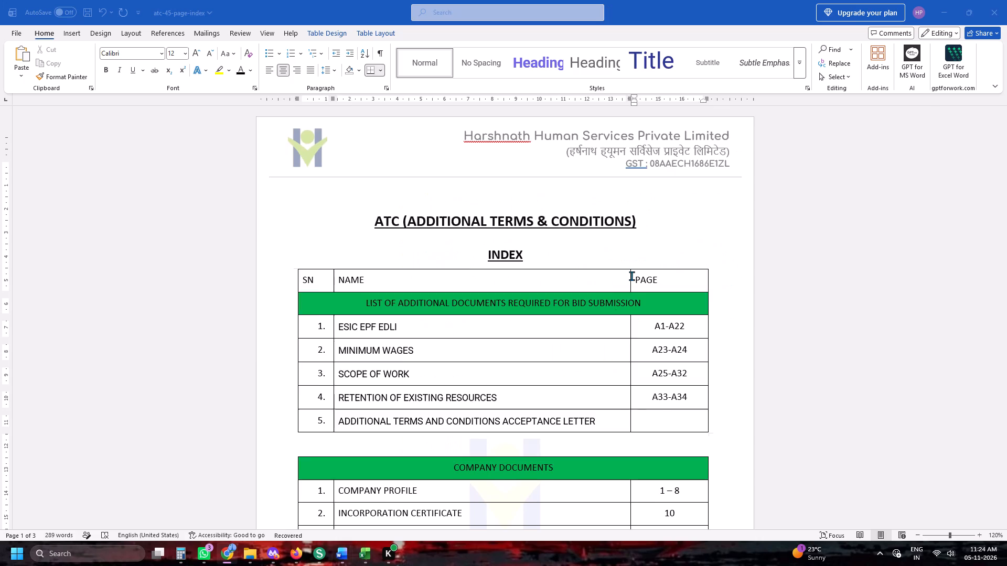
key("Tab")
key("Tab")
key("ctrl+v")
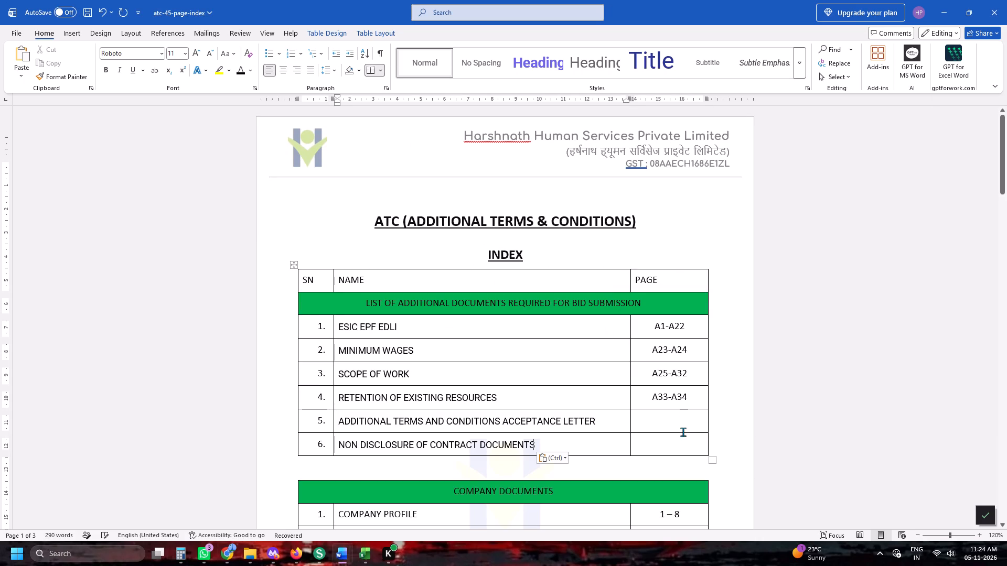
Set the acceptance letter's pages to A35-A36 and start the non-disclosure entry's page range as A37-A.
left_click(683, 432)
type("A35-A369")
key("BackSpace")
key("Down")
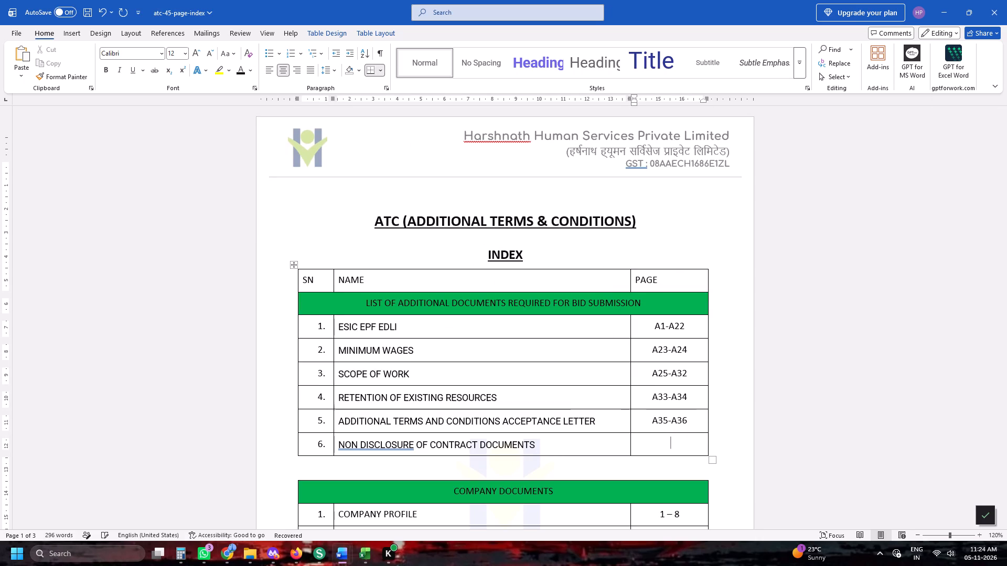
key("a")
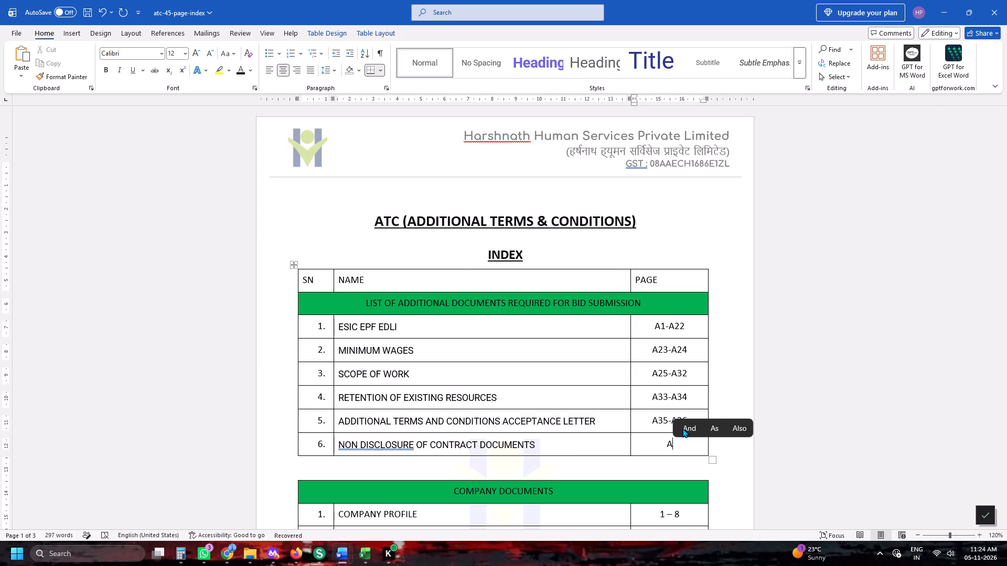
type("37-A")
Examine pages 1 to 3 of M P 8.pdf in Chrome to determine where each document starts and ends.
key("alt+Tab")
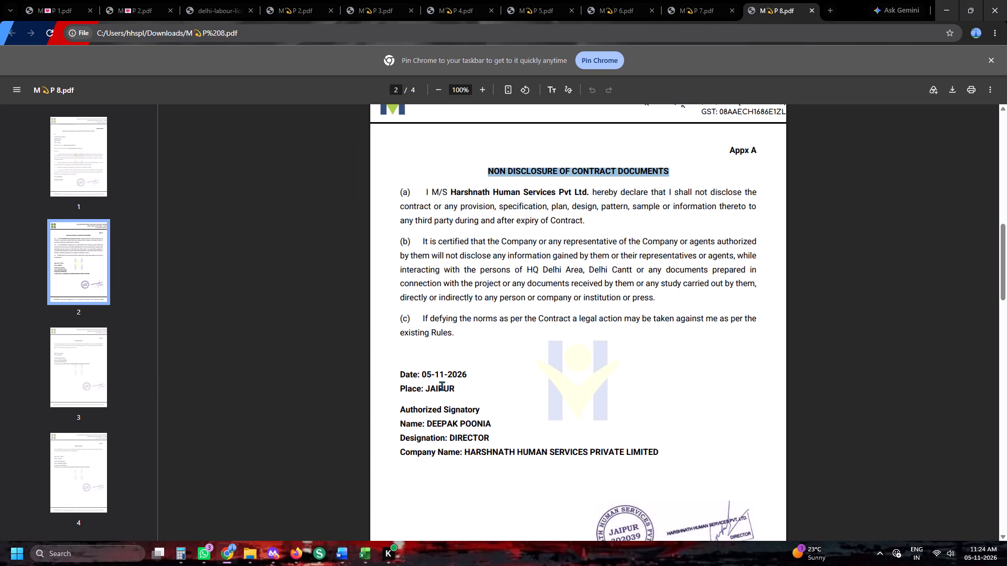
key("alt+Tab")
key("alt+Tab")
left_click(76, 367)
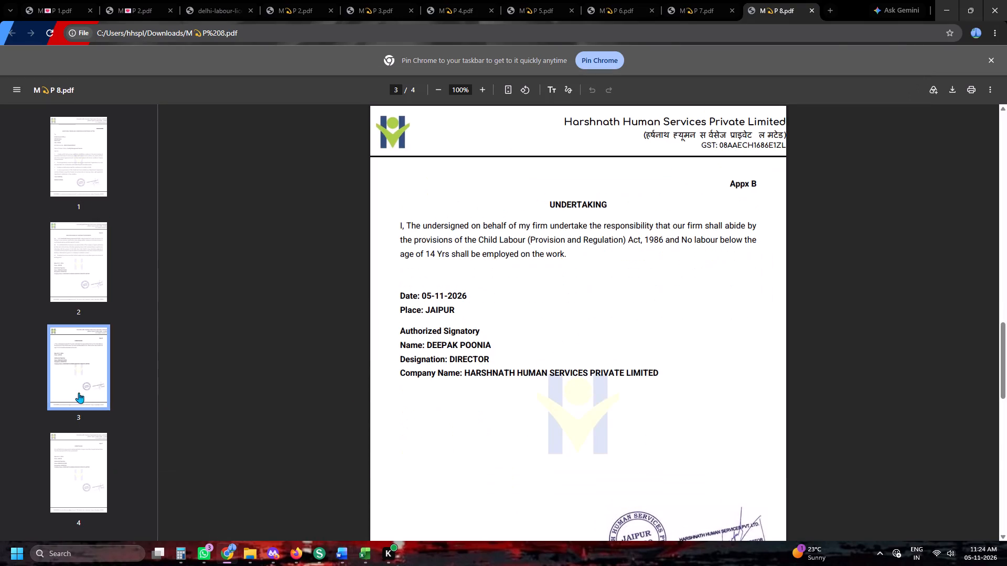
key("alt+Tab")
key("alt+Tab")
scroll(440, 370, "up", 6)
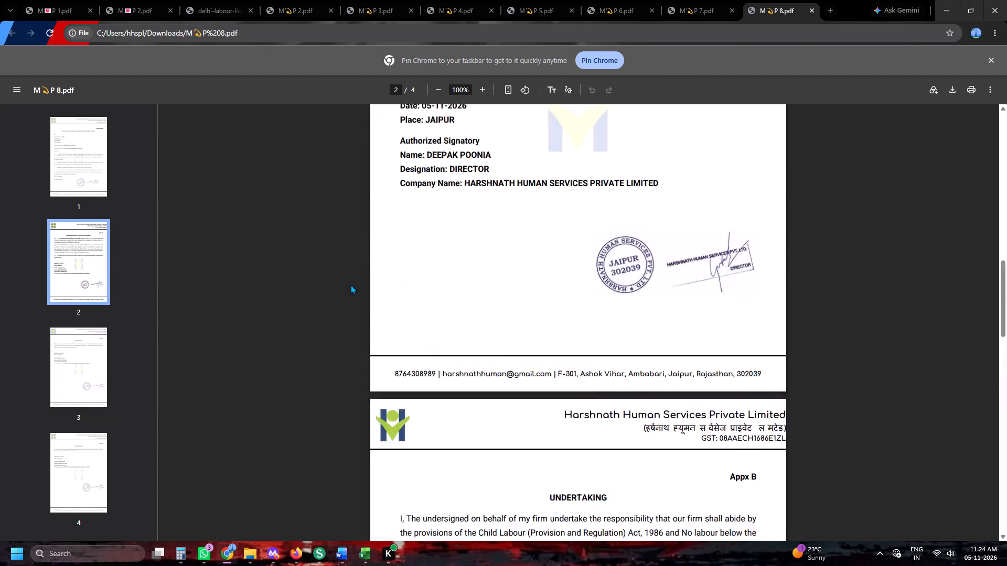
scroll(350, 285, "up", 9)
scroll(545, 268, "up", 18)
scroll(545, 268, "down", 2)
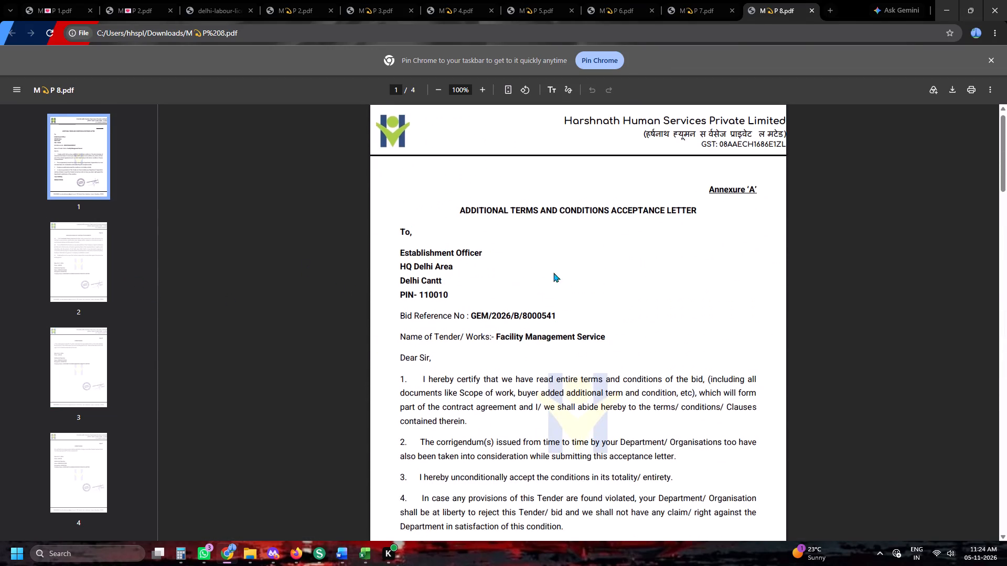
scroll(553, 273, "down", 16)
Add a seventh additional-document row named UNDERTAKING to the Word index.
key("alt+Tab")
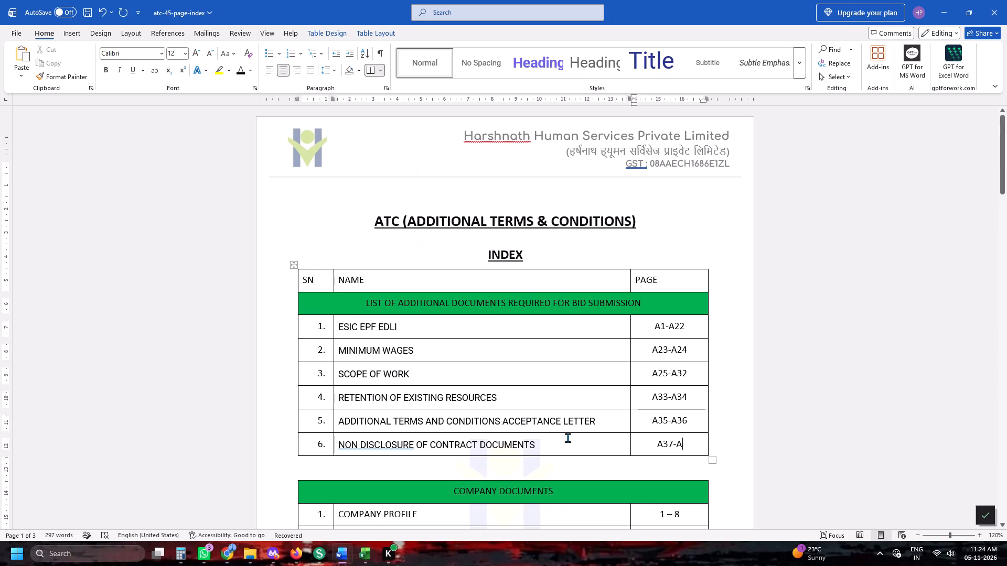
key("Tab")
key("Tab")
type("UNDERTKAING")
Set the page of NON DISCLOSURE OF CONTRACT DOCUMENTS to A37 and the page of UNDERTAKING to A38.
left_click(432, 447)
key("Tab")
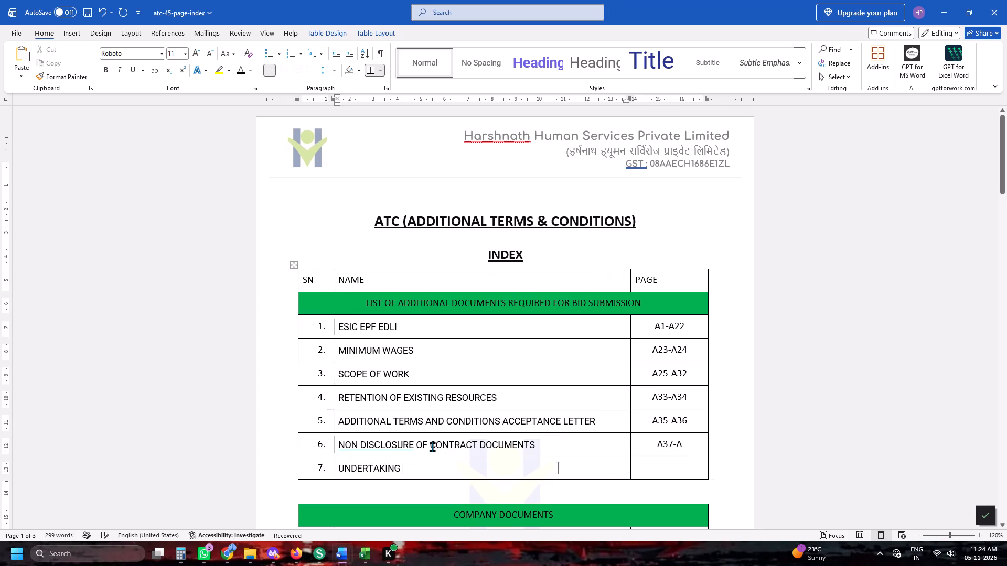
key("Up")
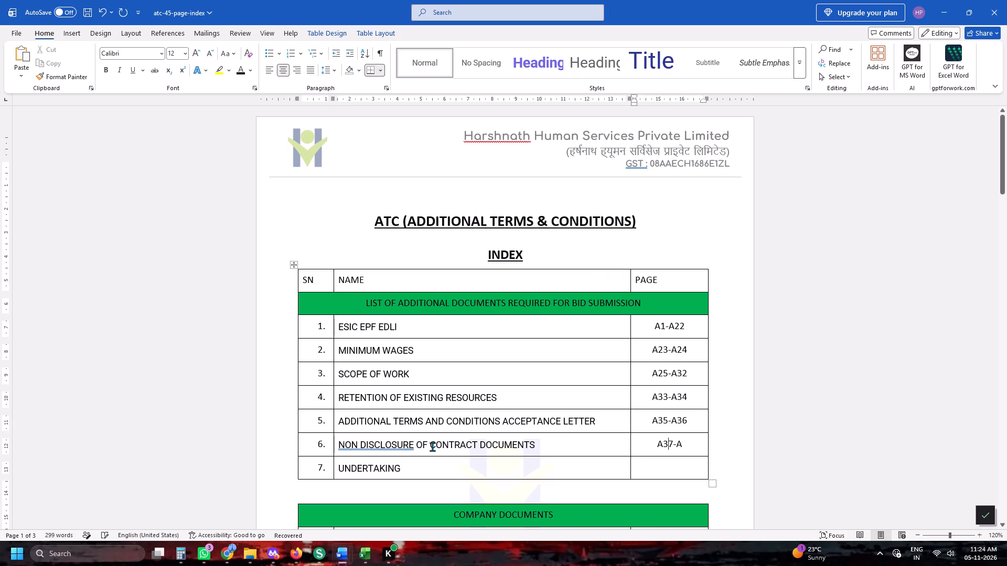
key("End")
key("BackSpace")
key("BackSpace")
key("Down")
type("A38")
Check the last page of M P 8.pdf in Chrome and add an empty eighth row to the Word index.
key("alt+Tab")
scroll(53, 298, "down", 5)
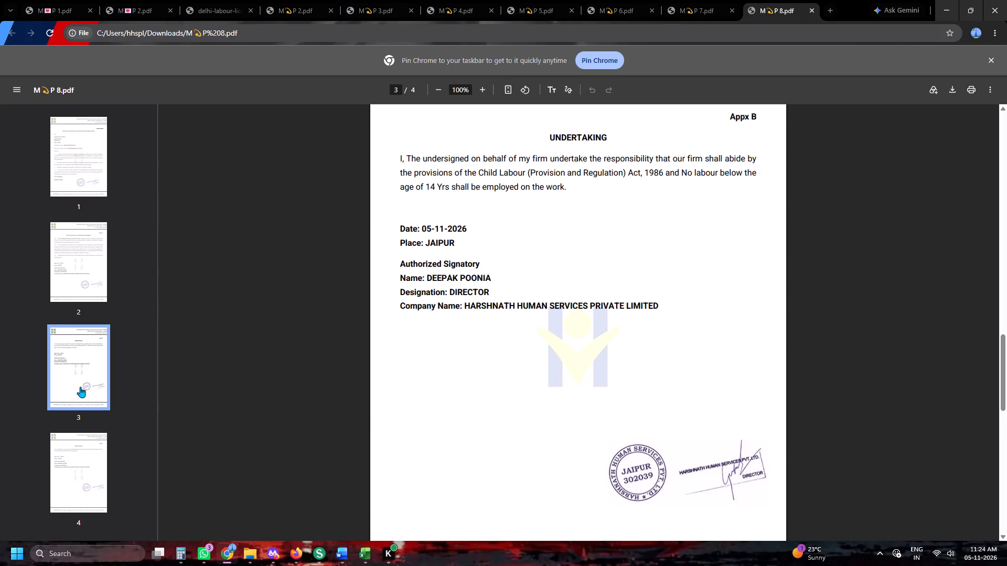
scroll(80, 387, "down", 4)
left_click(71, 459)
key("alt+Tab")
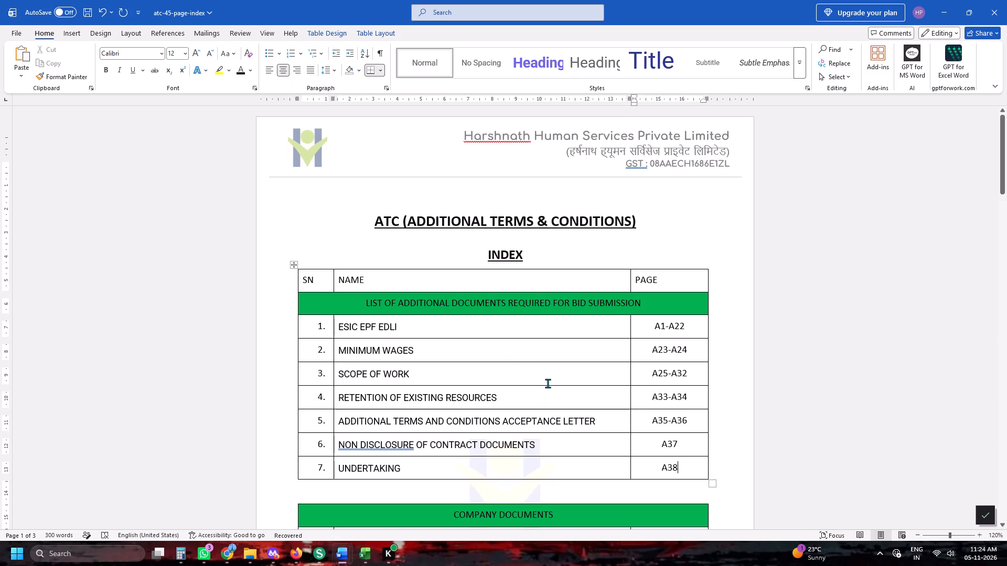
key("Tab")
key("Tab")
Copy the label Appx B from the UNDERTAKING page of M P 8.pdf and return to the Word index.
key("alt+Tab")
scroll(729, 235, "up", 9)
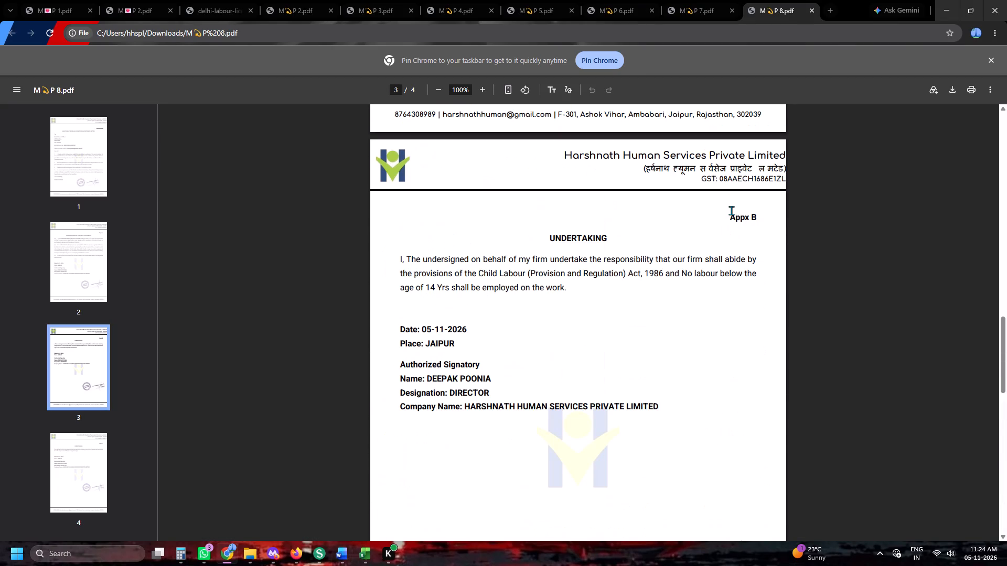
left_click_drag(729, 221, 764, 217)
key("ctrl+c")
key("ctrl+c")
key("alt+Tab")
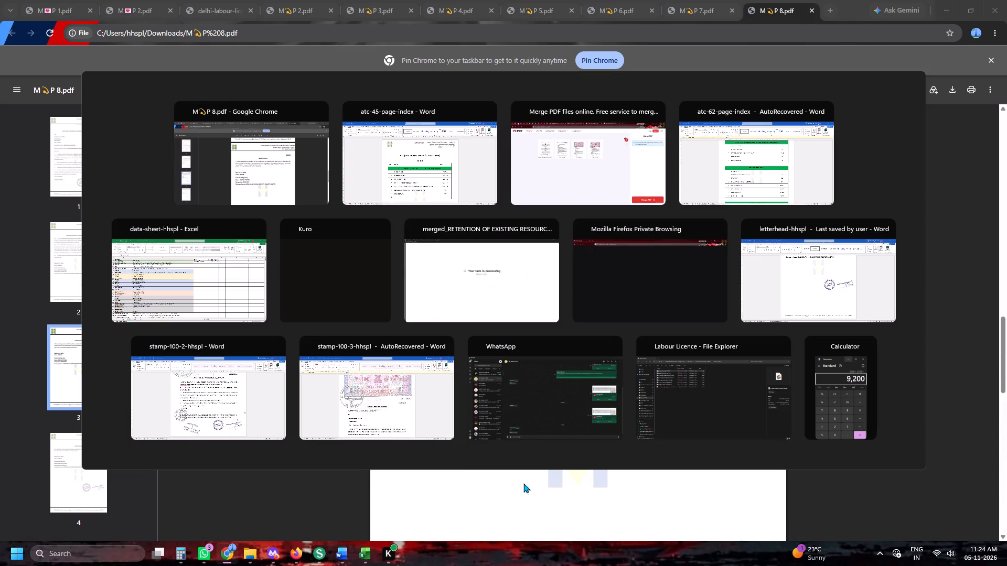
key("Return")
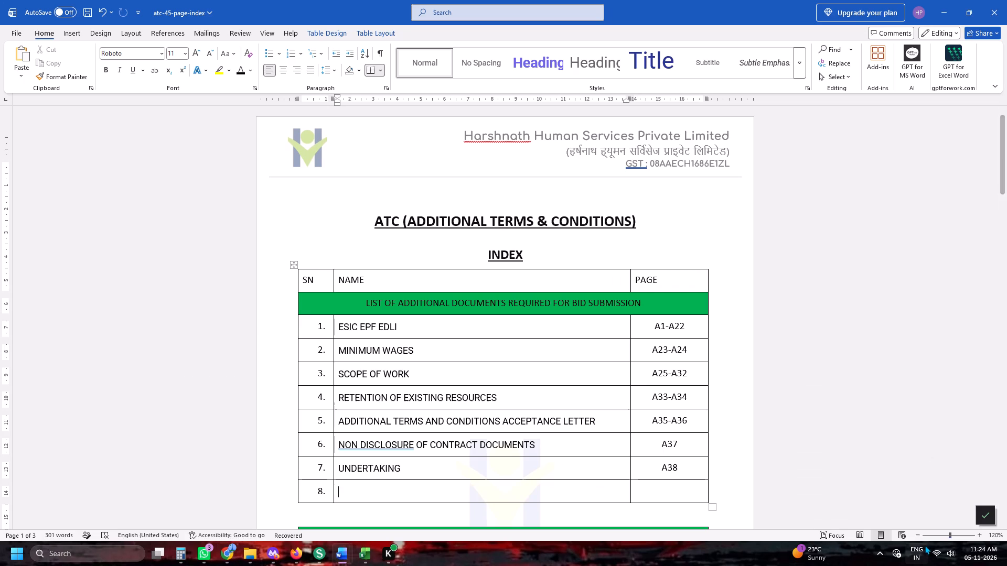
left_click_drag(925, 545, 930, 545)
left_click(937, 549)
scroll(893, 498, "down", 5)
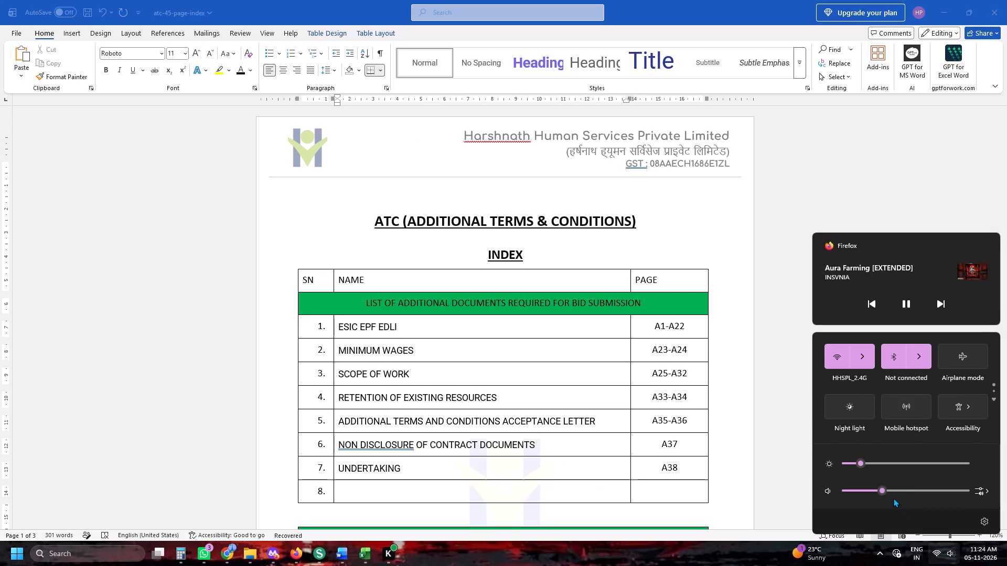
Replace the name in the seventh additional-document row of the Word index with the copied label Appx B.
left_click(818, 134)
key("alt+Tab")
key("alt+Tab")
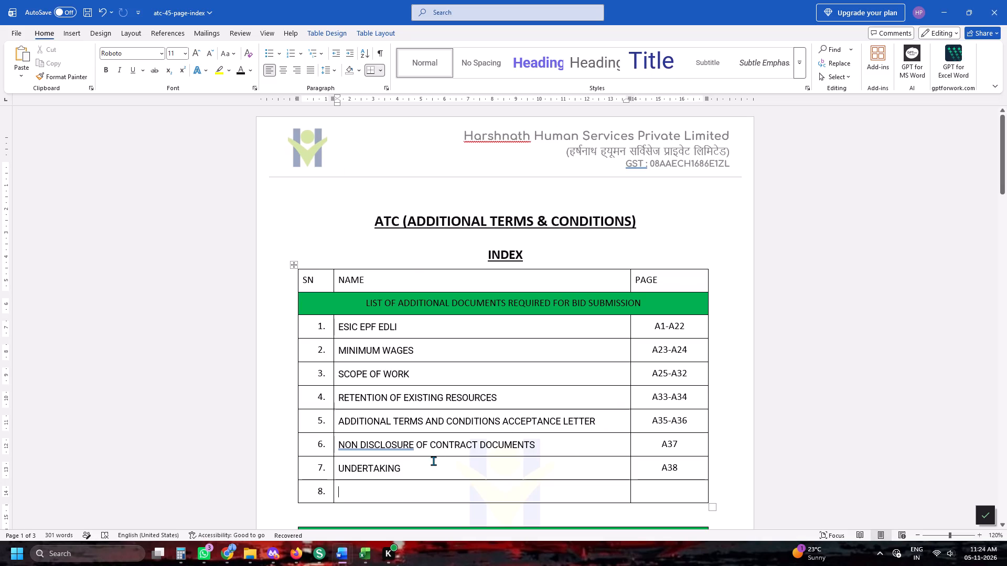
left_click_drag(425, 464, 345, 467)
key("ctrl+v")
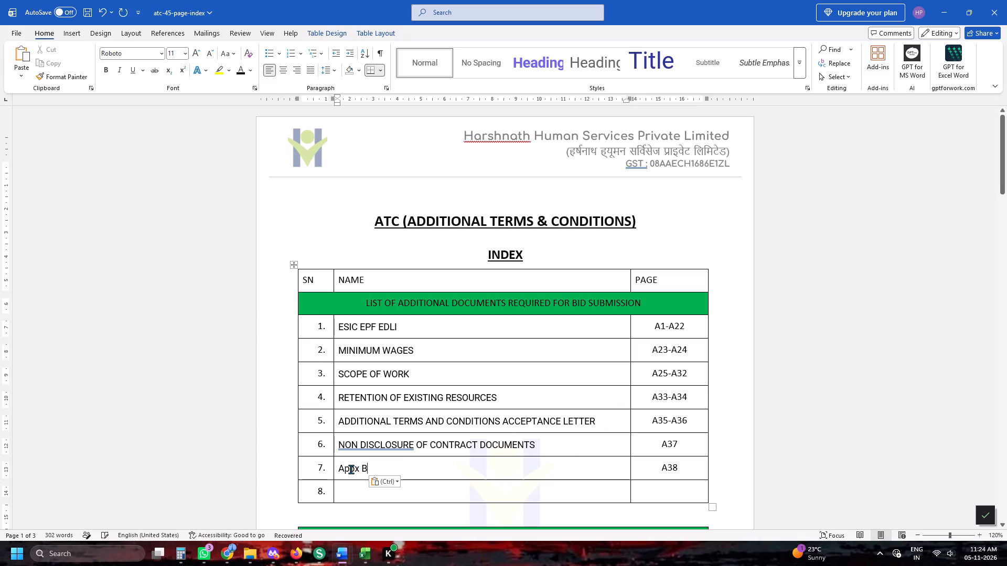
Fill the eighth additional-document row with the name Appx C and the page A39.
key("Tab")
key("Tab")
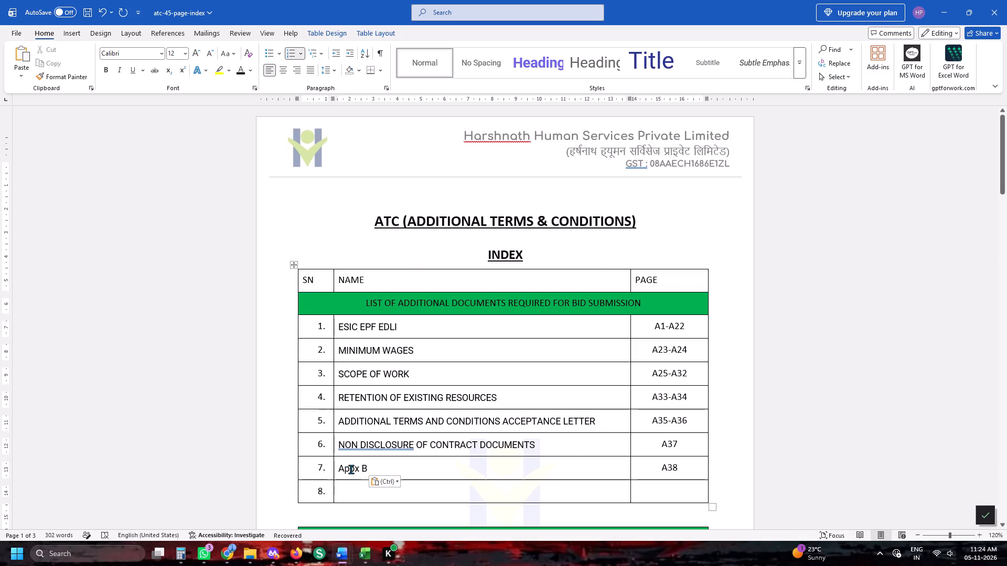
key("Tab")
key("ctrl+v")
key("BackSpace")
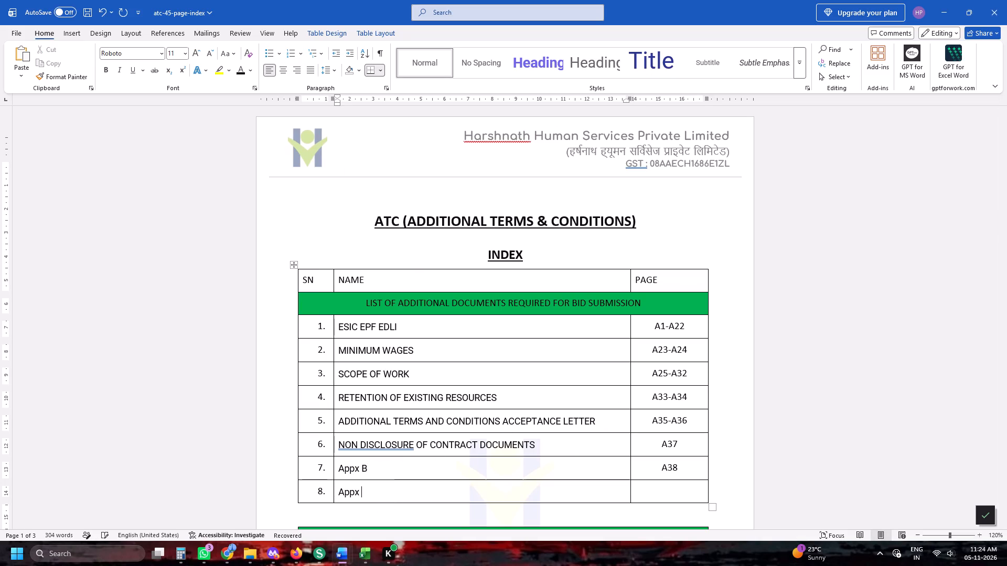
key("c")
key("alt+Tab")
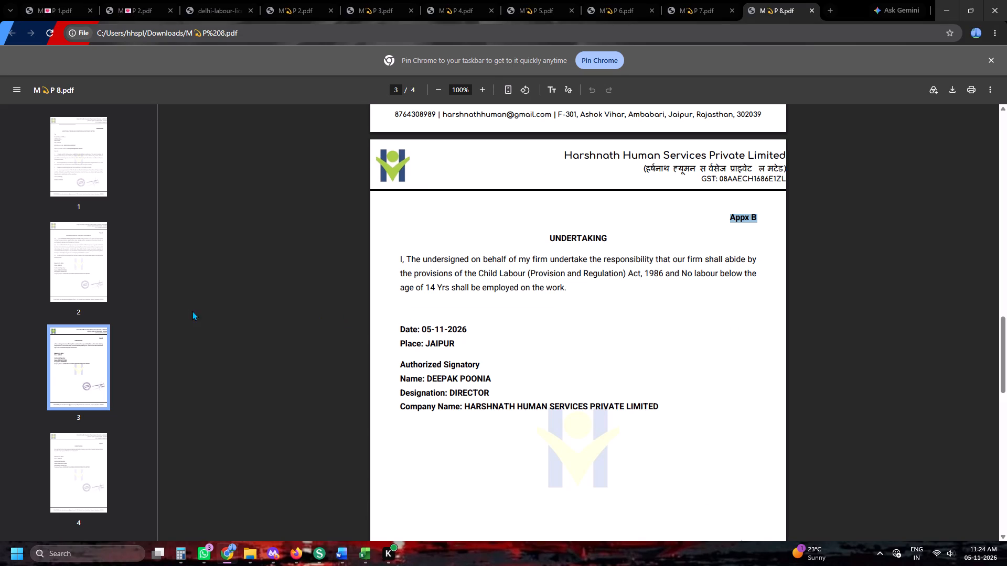
scroll(127, 312, "down", 7)
key("alt+Tab")
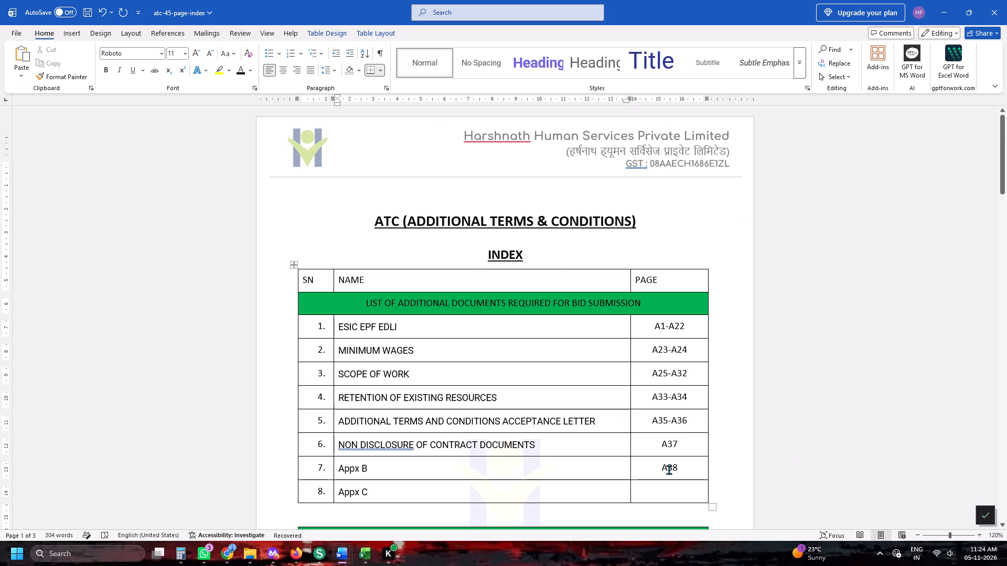
left_click(689, 472)
key("Down")
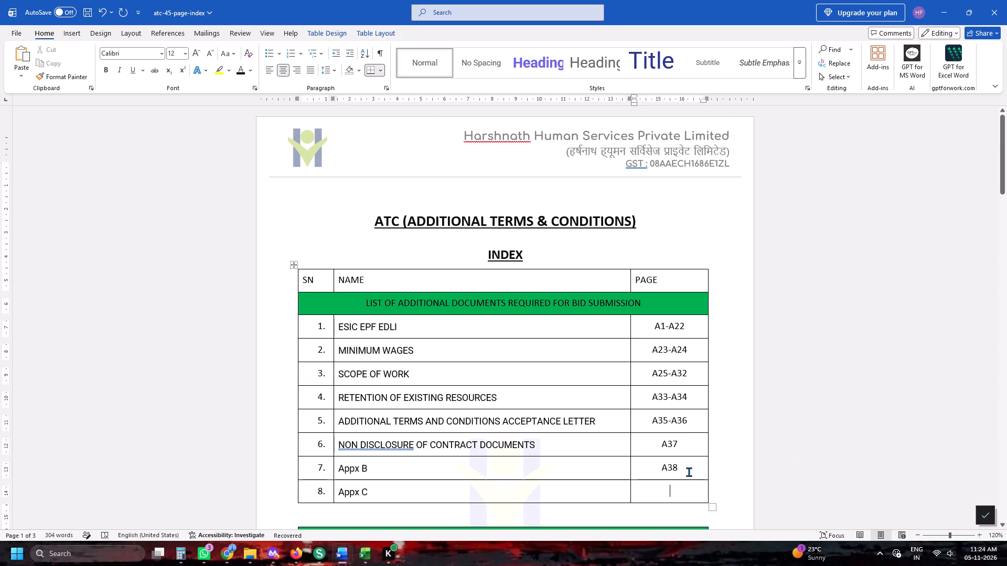
type("A39")
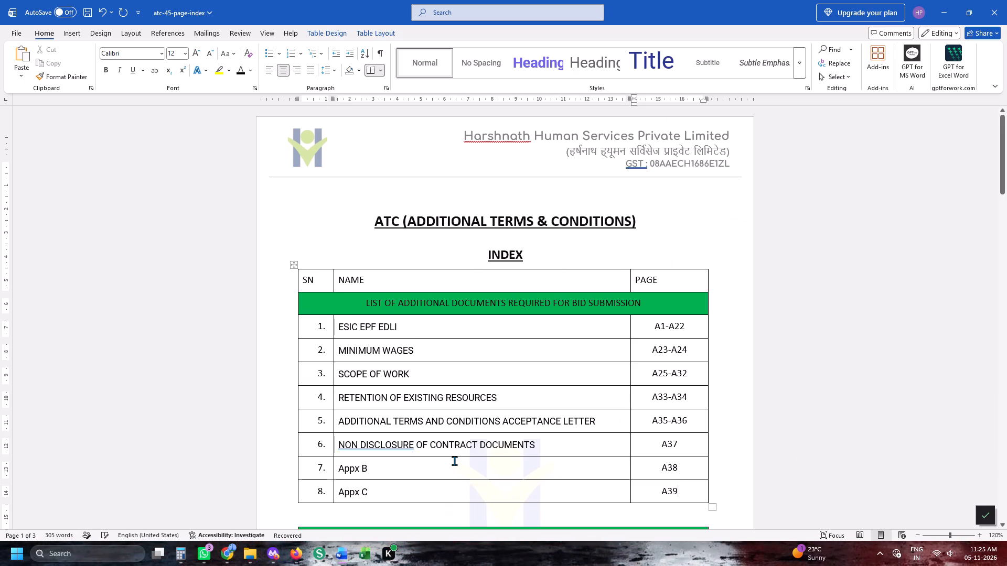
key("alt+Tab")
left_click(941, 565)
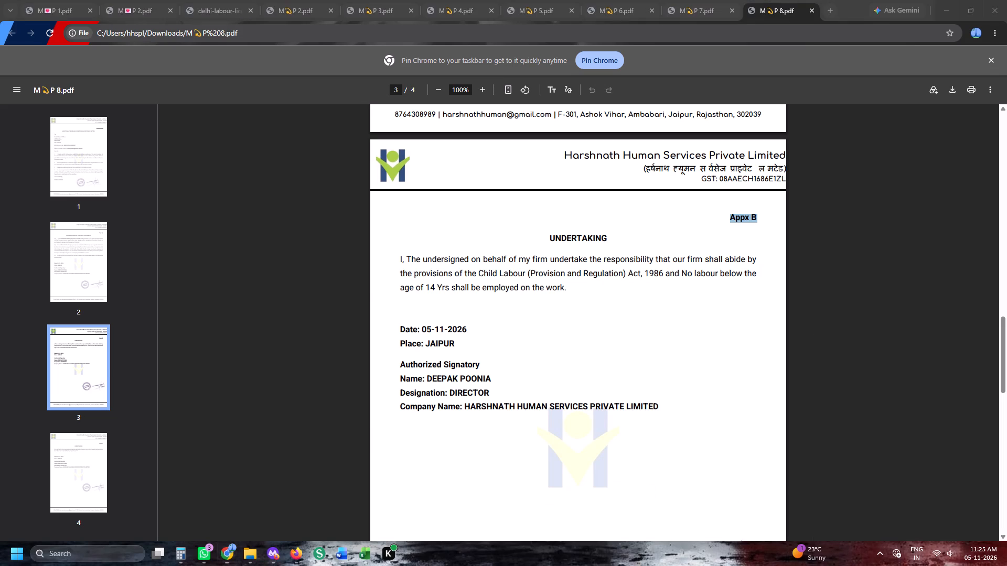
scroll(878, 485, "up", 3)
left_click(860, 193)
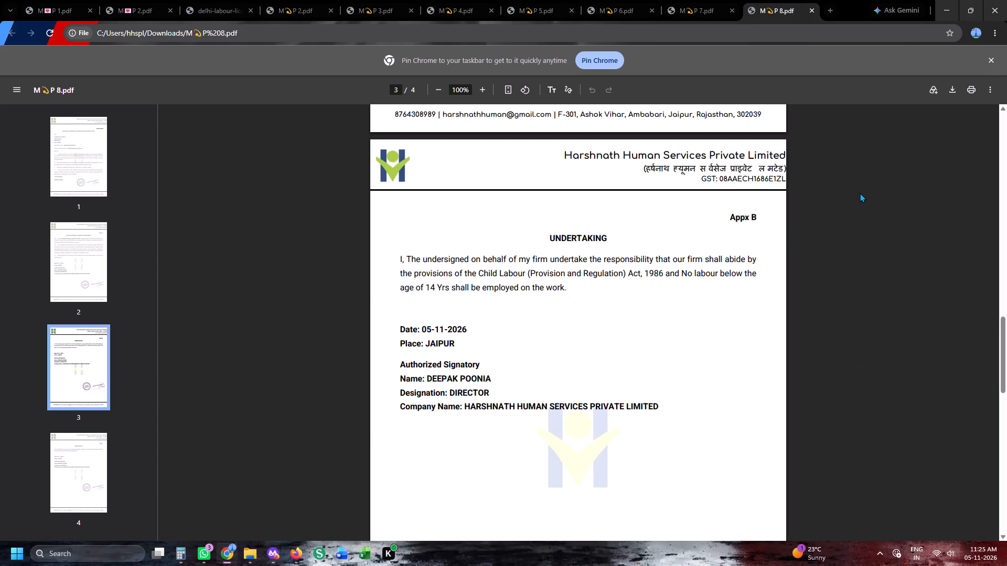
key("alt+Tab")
Check the files' page counts in the Firefox PDF merge list and the opening pages of M P 8.pdf in Chrome against the index.
left_click(302, 550)
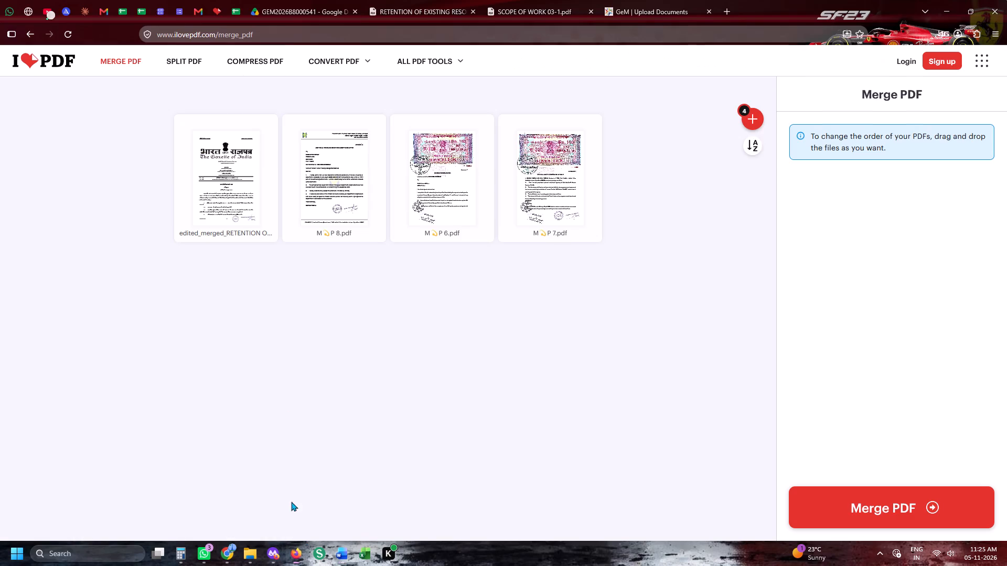
key("alt+Tab")
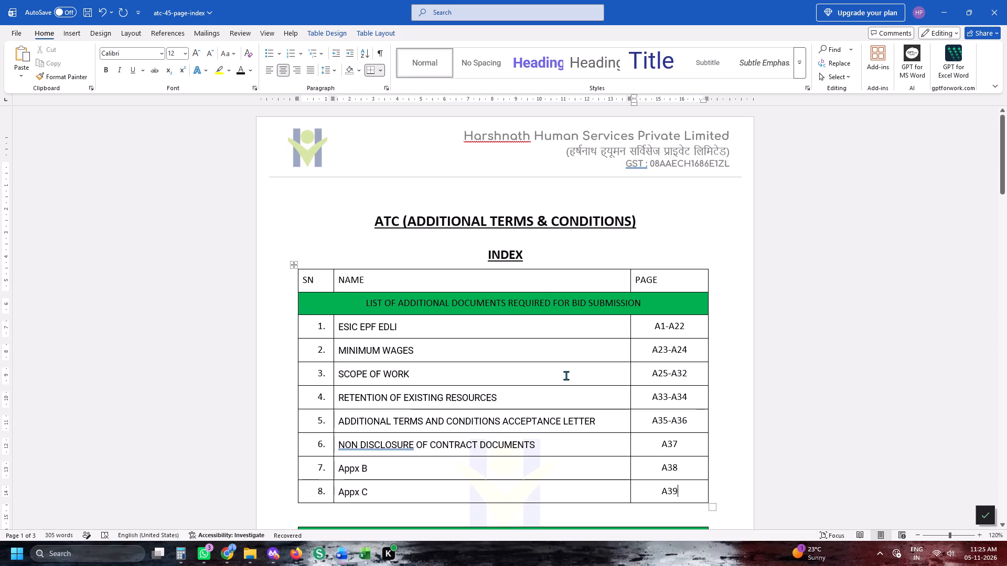
key("alt+Tab")
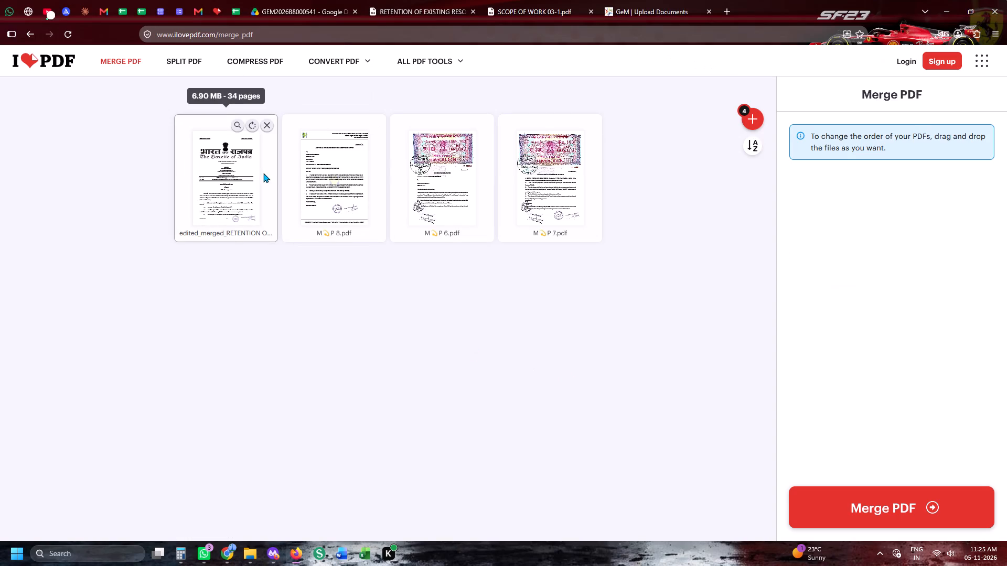
key("alt+Tab")
scroll(628, 442, "down", 1)
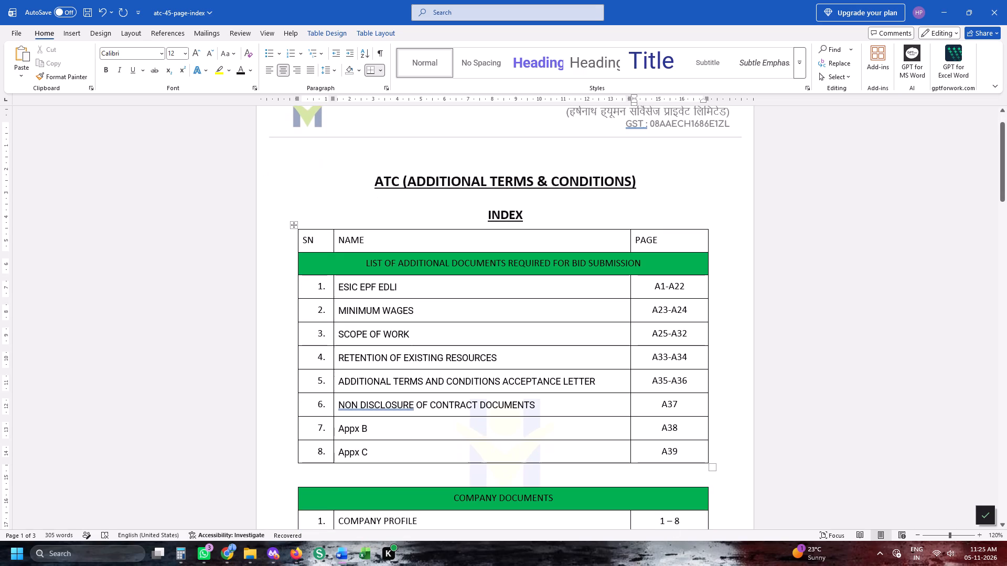
key("alt+Tab")
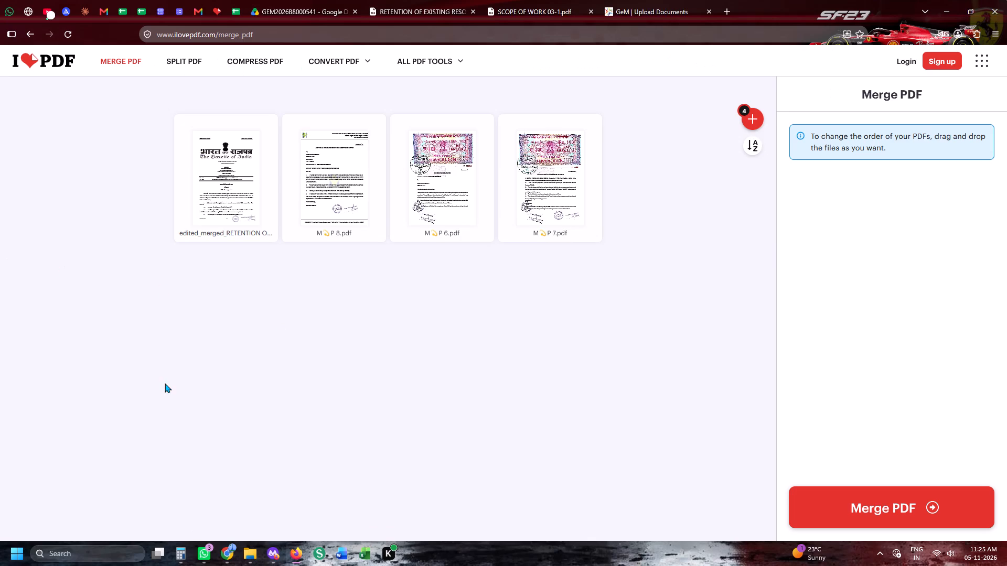
key("alt+Tab")
key("alt+Tab")
key("alt+Tab")
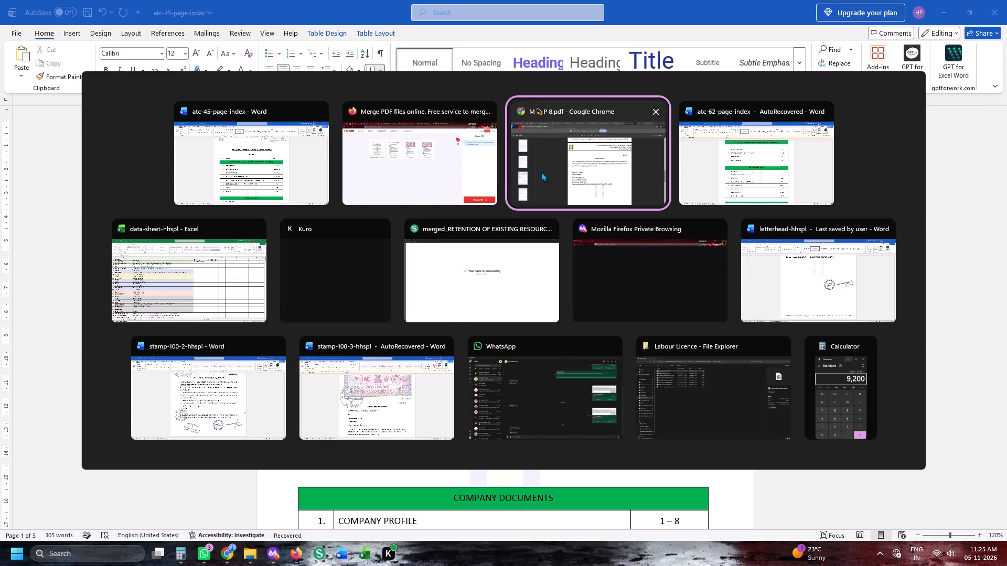
scroll(118, 245, "up", 6)
left_click(77, 245)
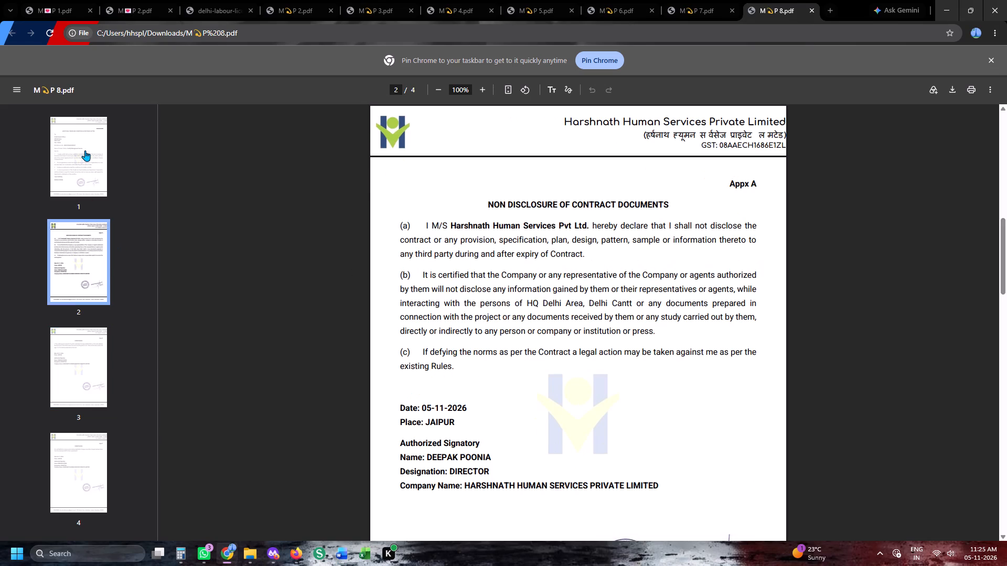
left_click(85, 150)
Correct the pages of rows 5 to 8 in the Word index to A35, A36, A37 and A38.
key("alt+Tab")
left_click(688, 386)
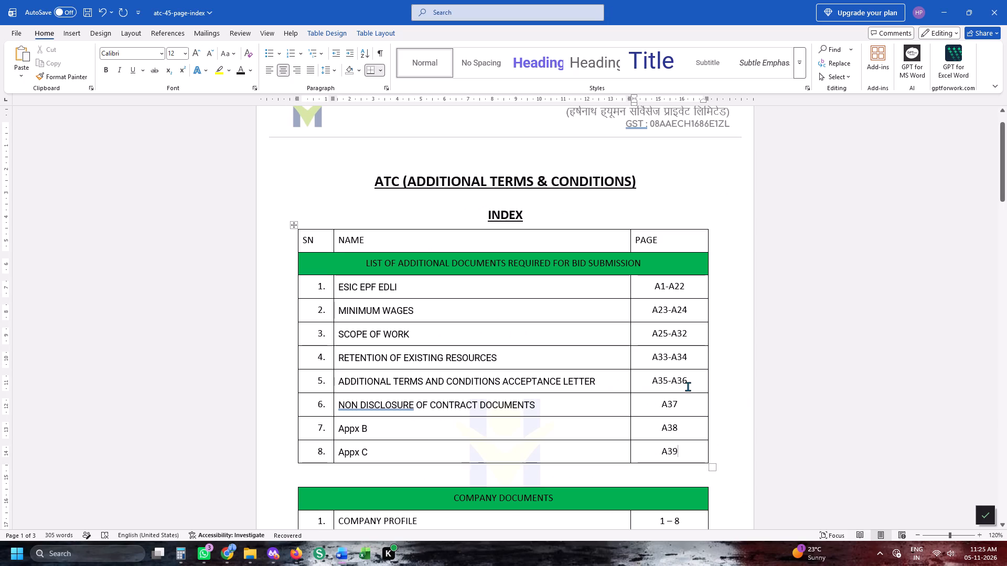
key("BackSpace")
key("BackSpace")
key("BackSpace")
key("BackSpace")
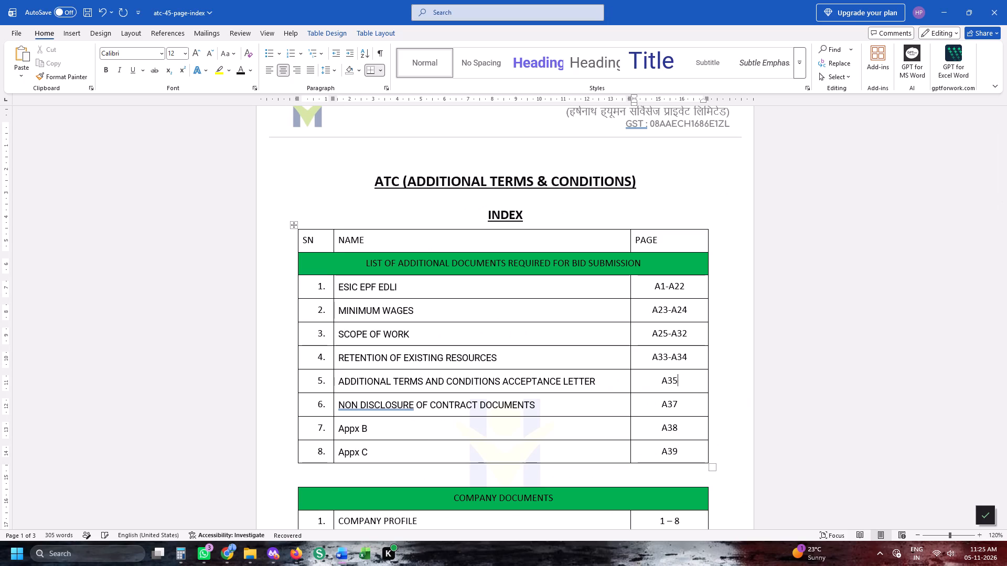
key("Down")
key("BackSpace")
key("6")
key("Down")
key("BackSpace")
key("7")
key("Down")
key("BackSpace")
key("8")
Copy the title BID SECURING DECLARATION from M P 6.pdf in Chrome into a new ninth row of the Word index.
key("alt+Tab")
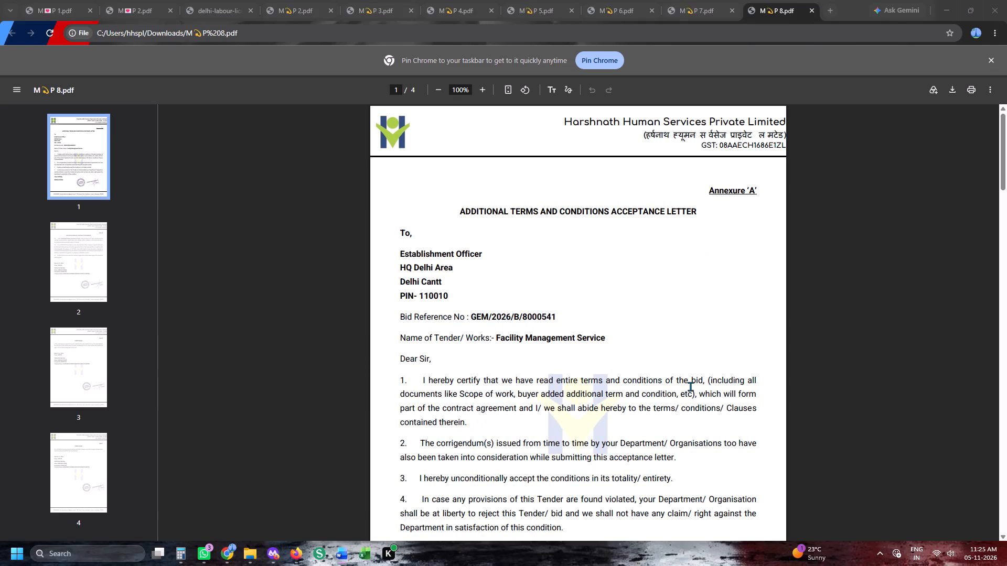
left_click(693, 0)
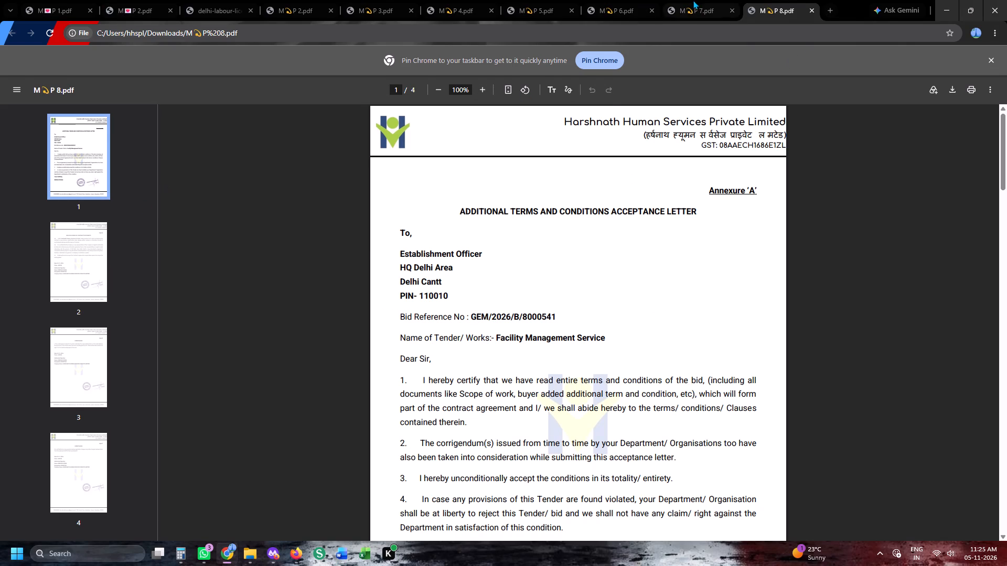
left_click(626, 0)
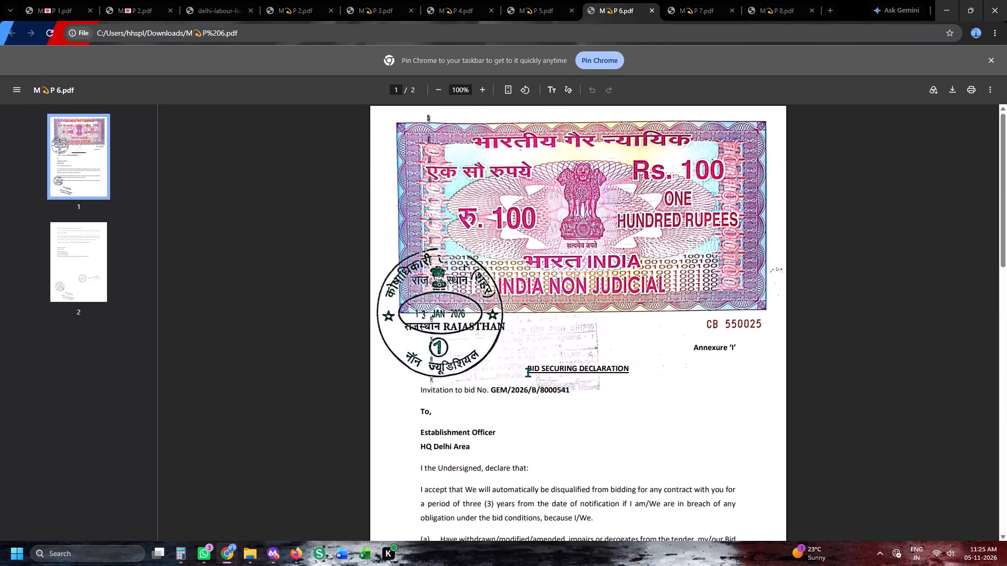
left_click_drag(528, 372, 646, 367)
key("ctrl+c")
key("ctrl+c")
key("alt+Tab")
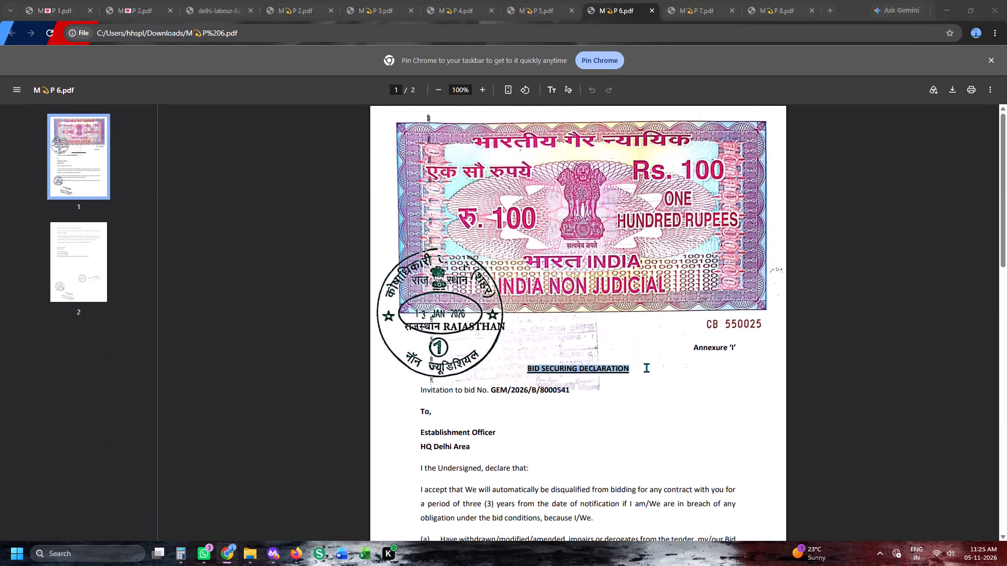
key("Tab")
key("Tab")
key("ctrl+v")
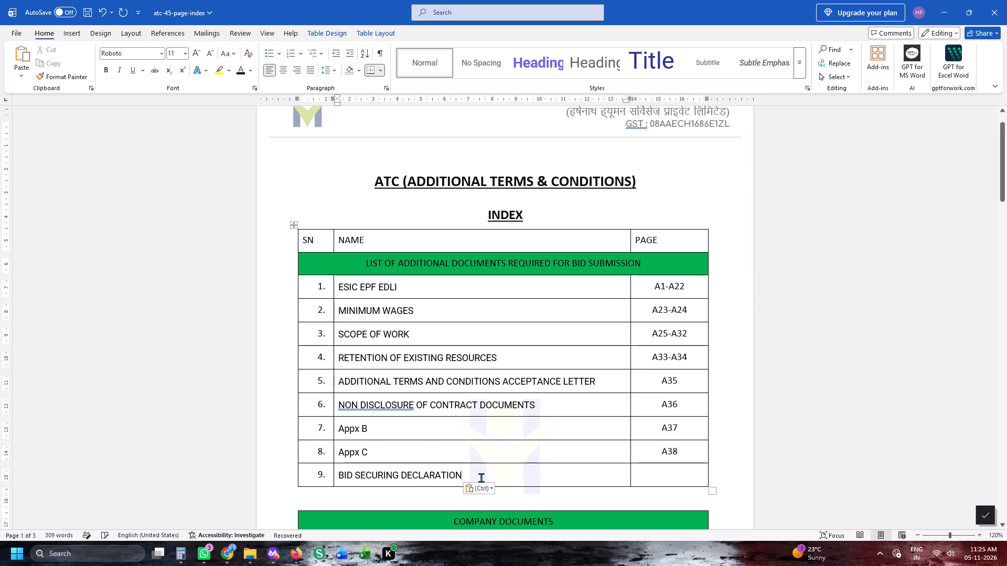
Set the page range of BID SECURING DECLARATION to A39-A40.
key("Tab")
type("A39-A410")
key("alt+Tab")
key("alt+Tab")
key("BackSpace")
key("BackSpace")
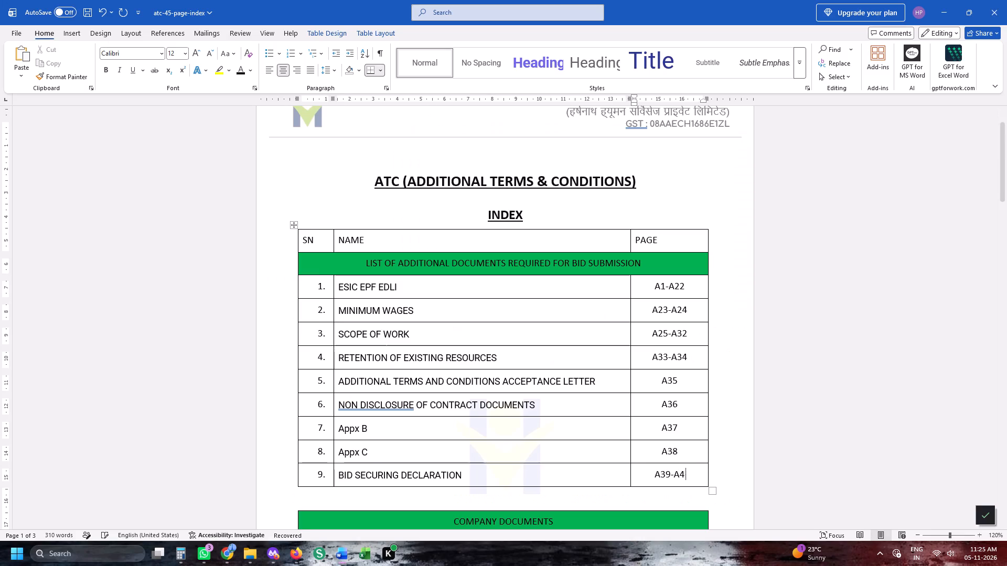
key("0")
Check the page count of M P 7.pdf in the Firefox merge list and copy its title CRIMINAL LIABILITY UNDERTAKING/ AFFIDAVIT from Chrome.
key("alt+Tab")
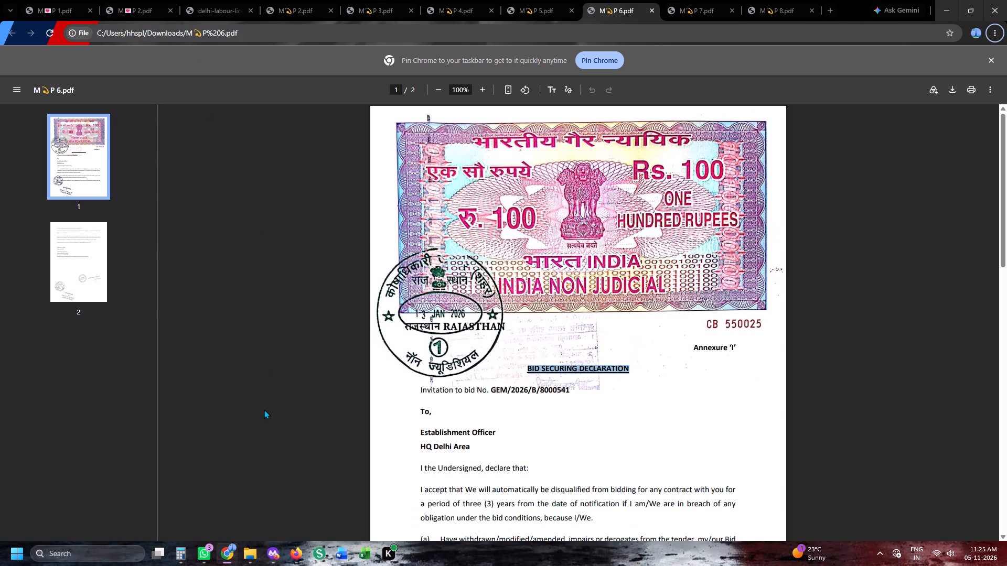
left_click(296, 556)
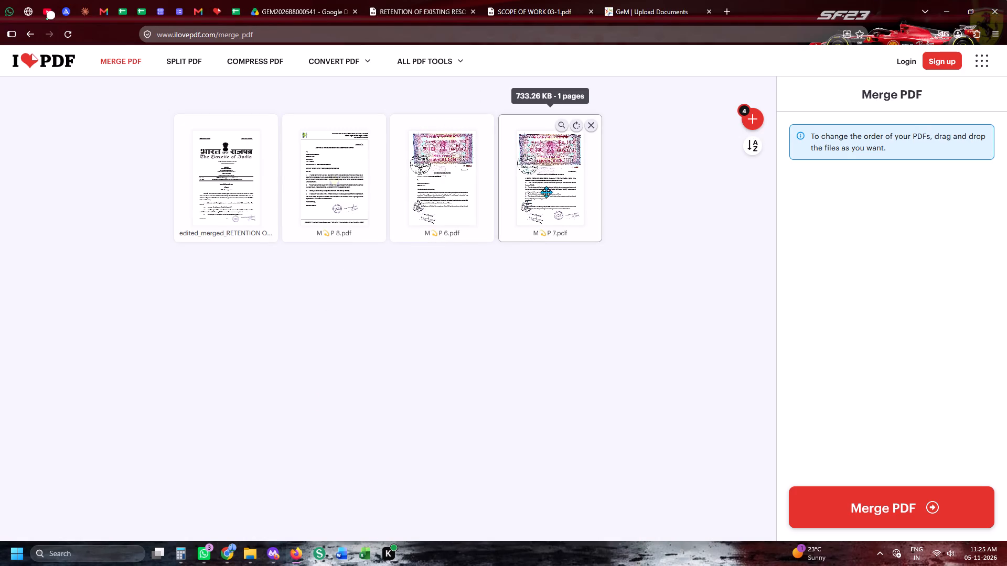
key("alt+Tab")
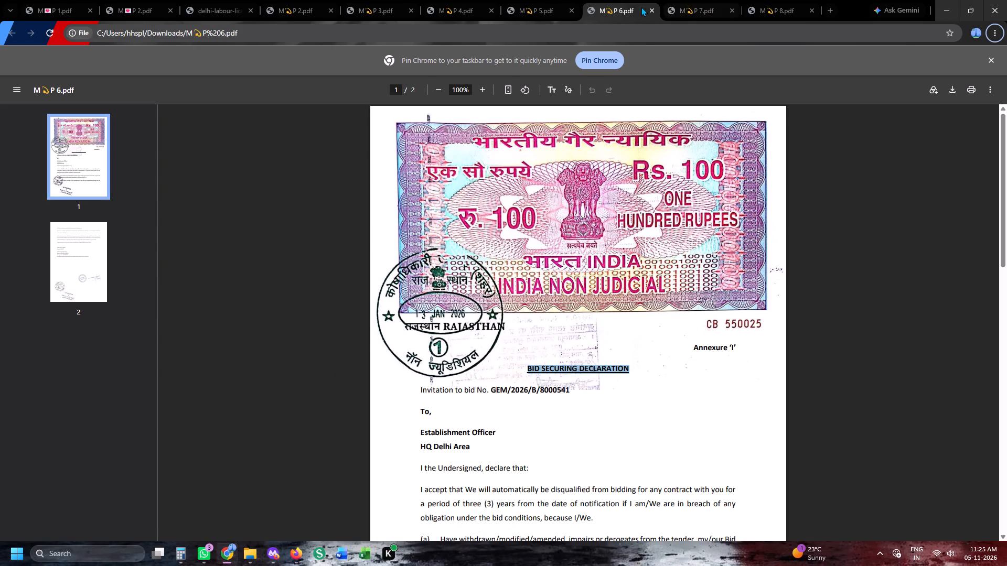
left_click(688, 0)
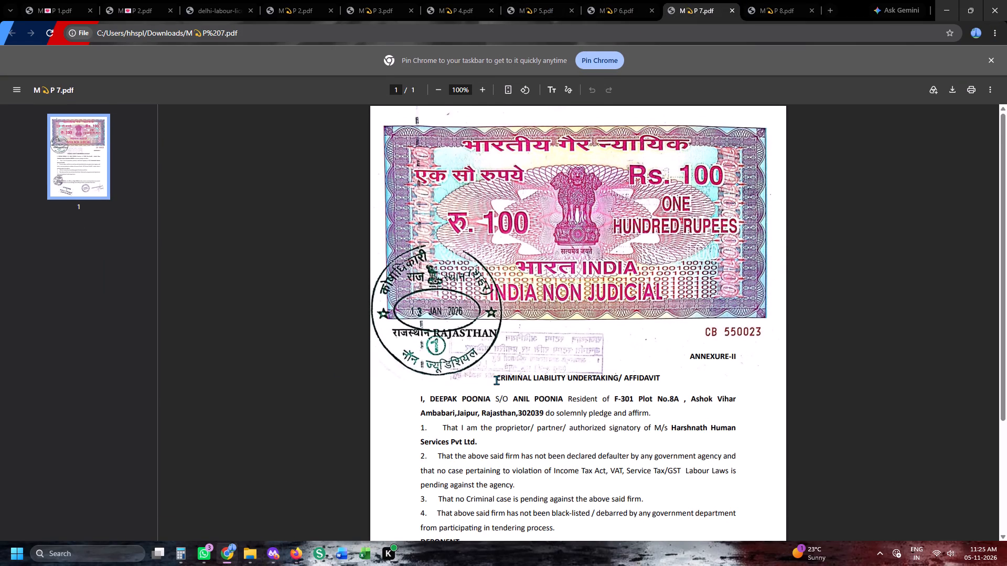
left_click_drag(495, 380, 667, 384)
key("ctrl+c")
key("ctrl+c")
key("ctrl+c")
scroll(574, 372, "down", 1)
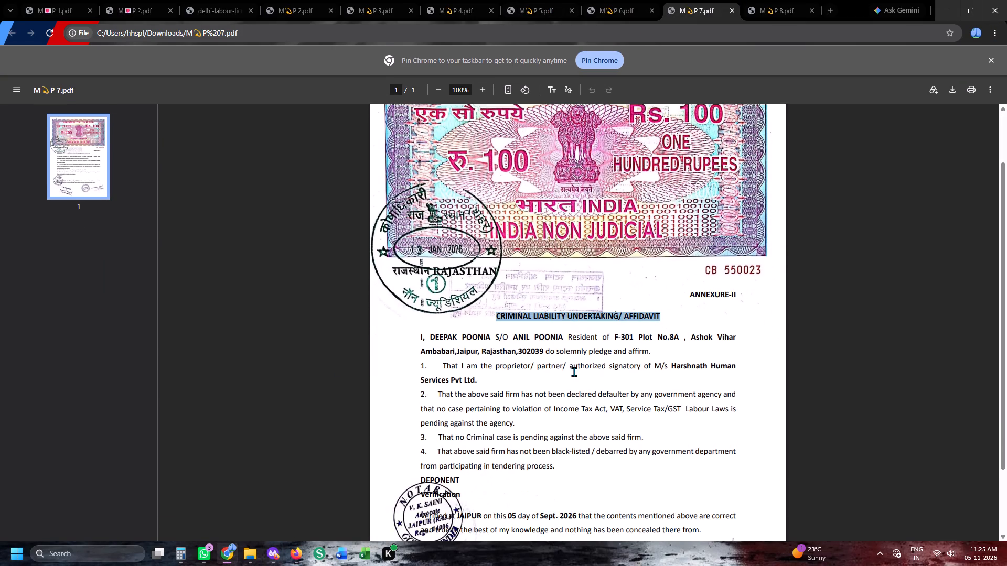
scroll(573, 372, "down", 1)
Add a tenth row to the Word index with the copied title CRIMINAL LIABILITY UNDERTAKING/ AFFIDAVIT and the page A40.
key("alt+Tab")
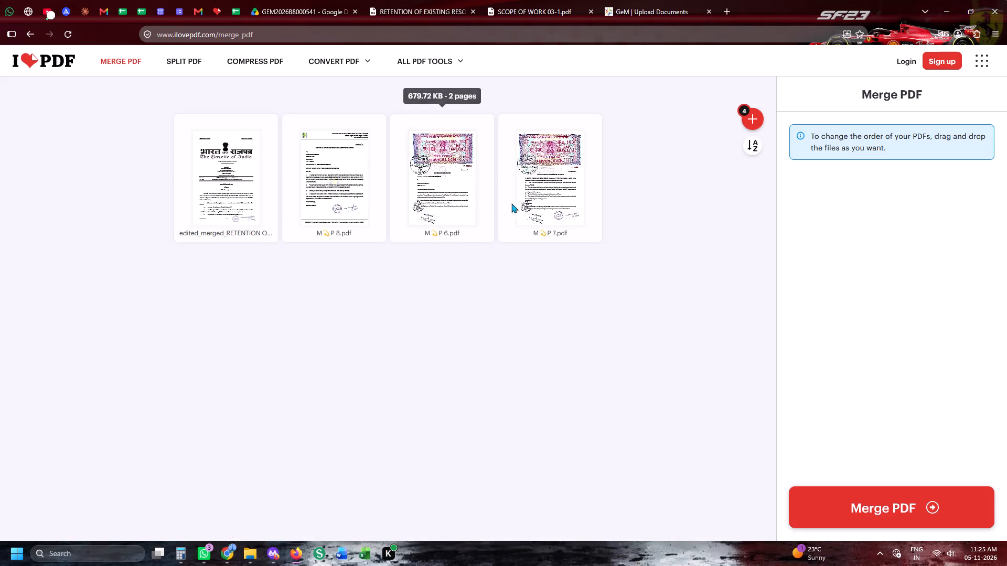
key("alt+Tab")
key("Tab")
key("Tab")
key("alt+Tab")
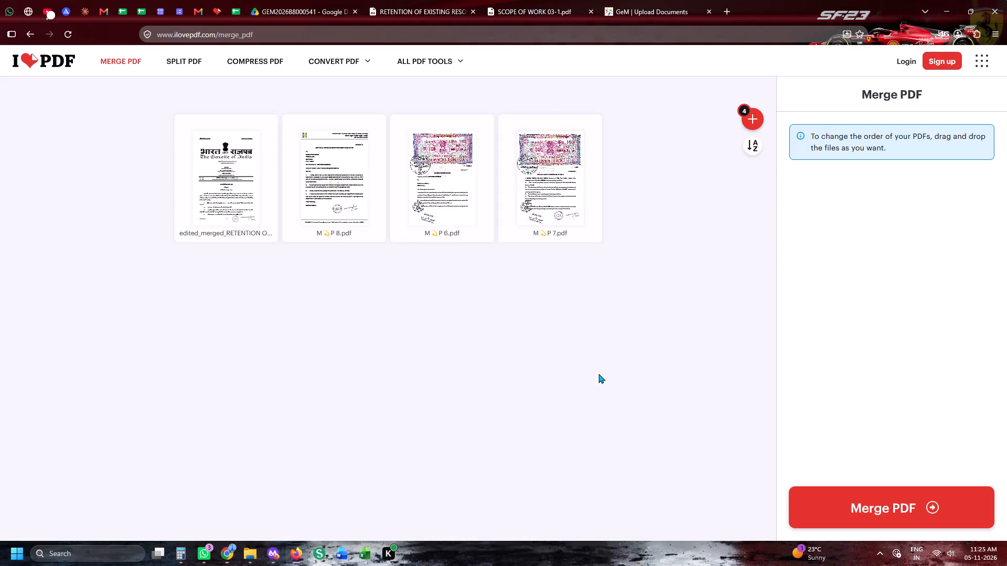
key("alt+Tab")
key("alt+Tab")
key("Tab")
key("Tab")
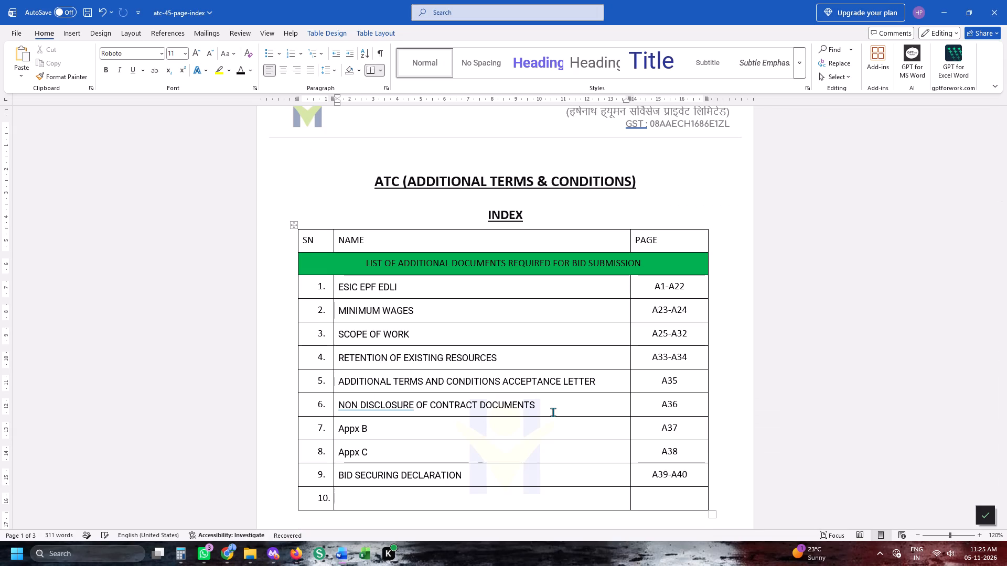
key("ctrl+v")
key("Tab")
type("A40")
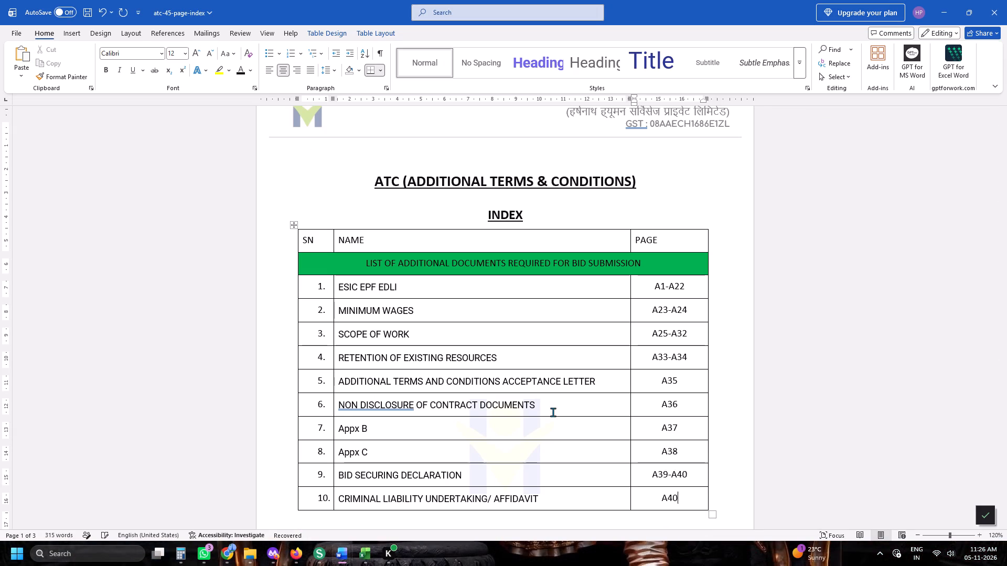
Correct the page of CRIMINAL LIABILITY UNDERTAKING/ AFFIDAVIT in the Word index to A41.
key("alt+Tab")
key("alt+Tab")
key("BackSpace")
key("1")
Open REQUIRED DOCUMENTS.pdf from the Google Drive folder in Firefox and read through its list of required bid documents.
key("alt+Tab")
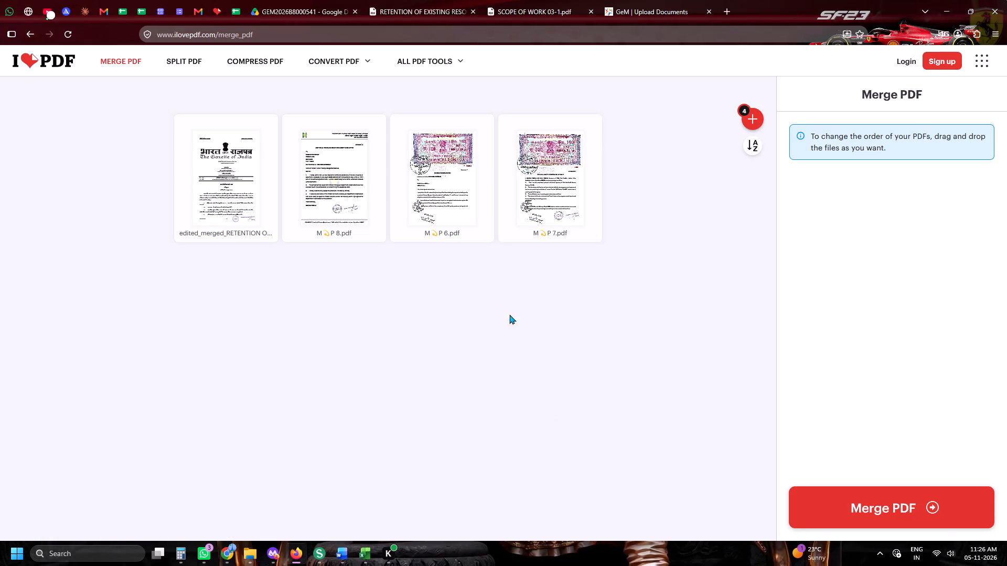
left_click(271, 0)
double_click(195, 193)
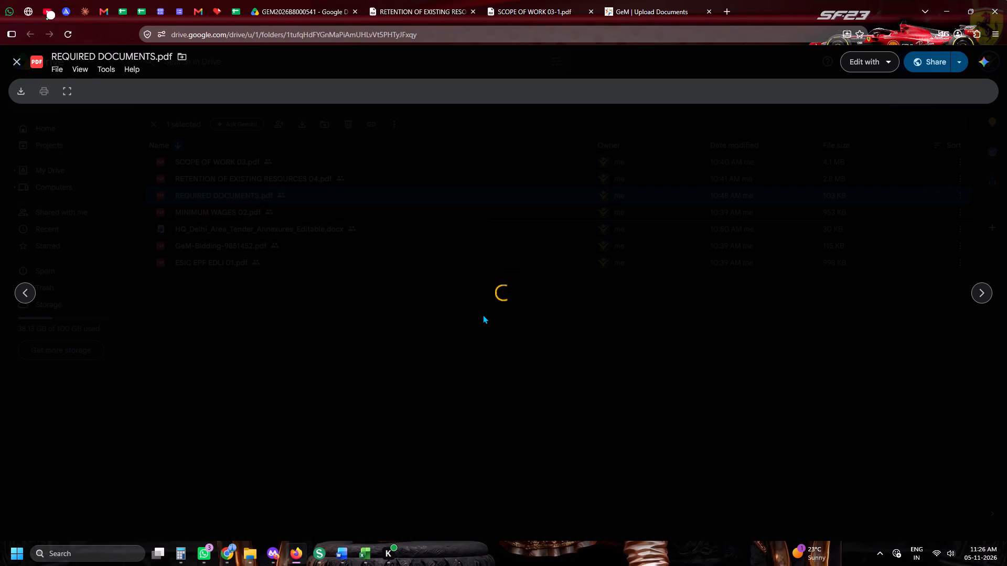
scroll(485, 302, "down", 1)
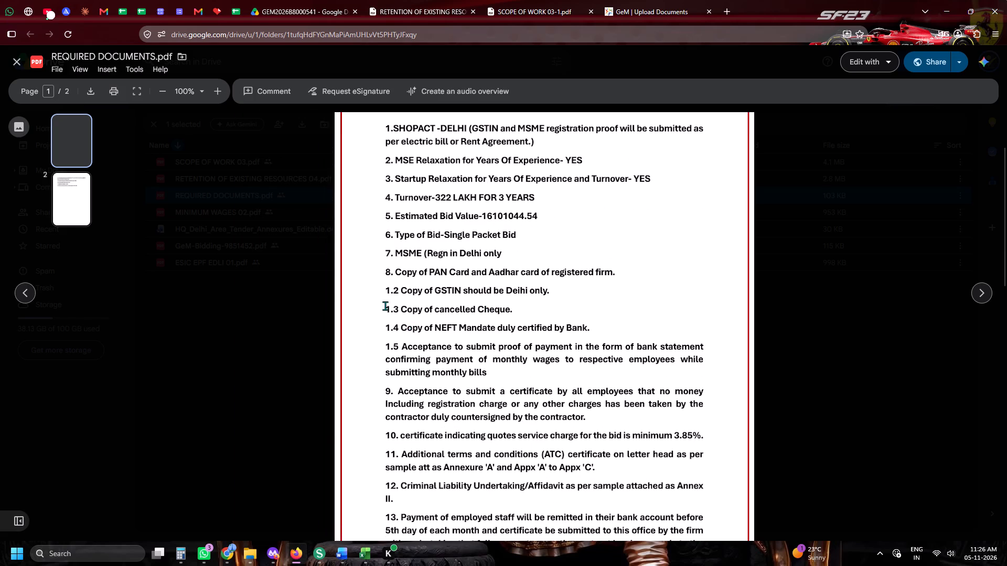
scroll(530, 313, "down", 4)
scroll(435, 311, "down", 1)
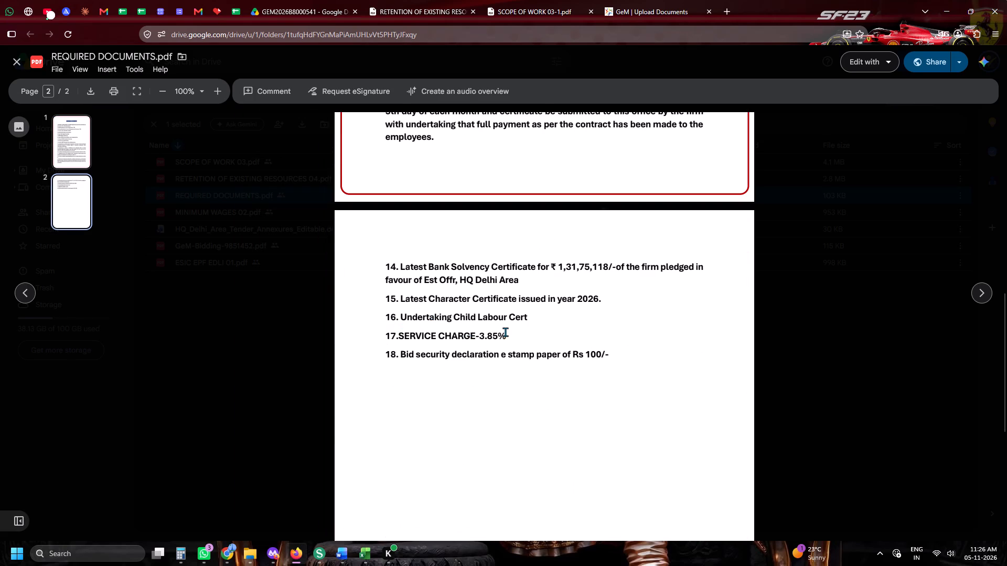
scroll(505, 332, "up", 9)
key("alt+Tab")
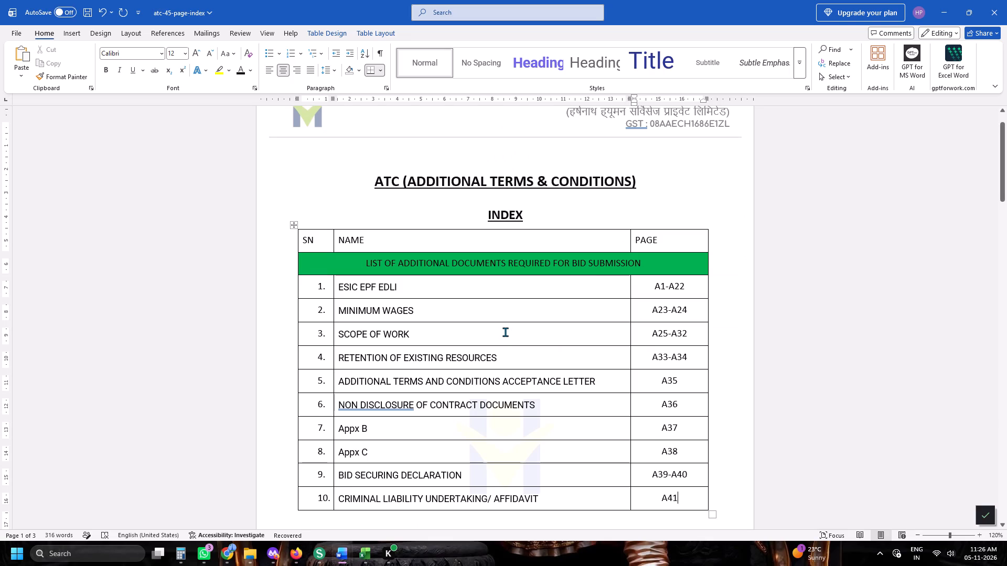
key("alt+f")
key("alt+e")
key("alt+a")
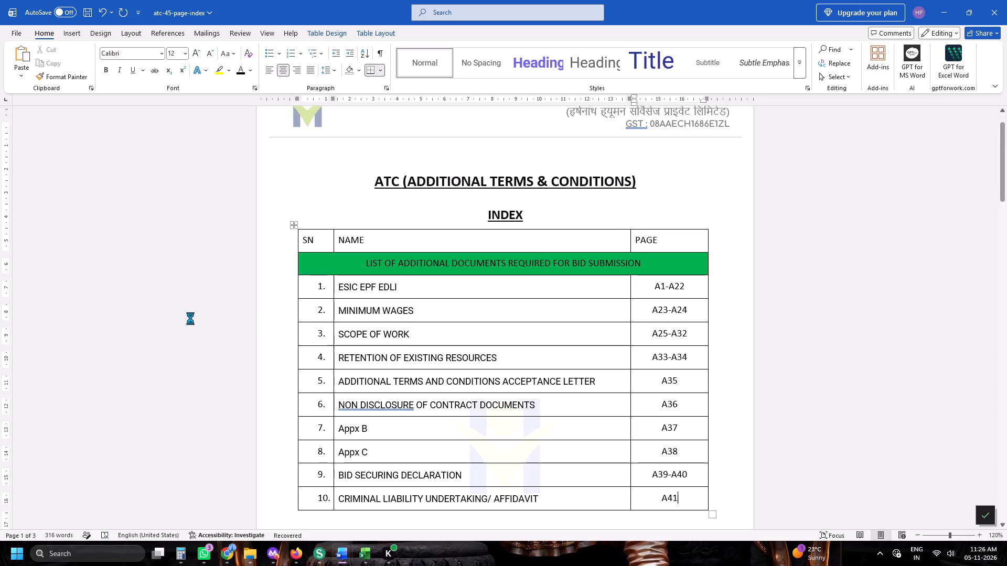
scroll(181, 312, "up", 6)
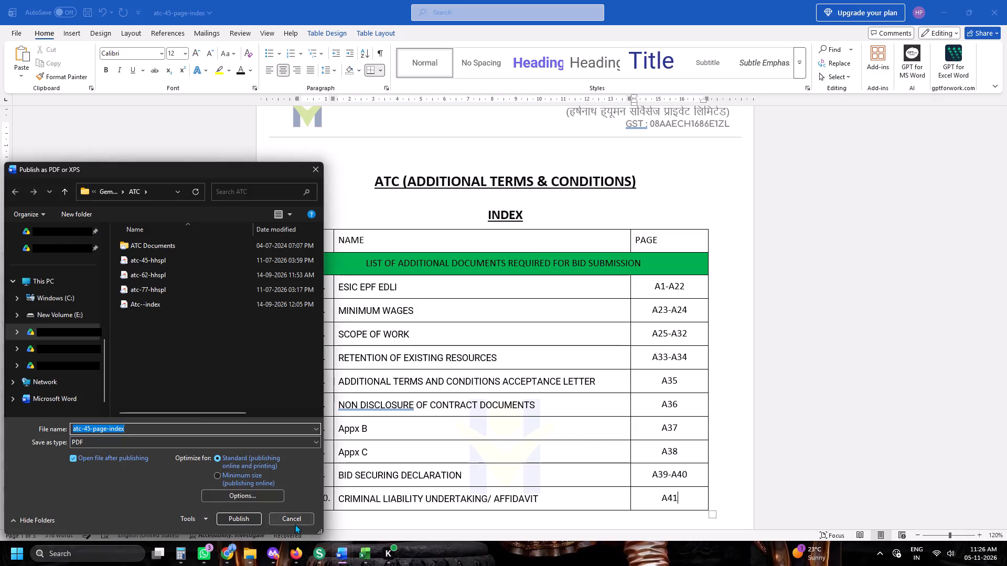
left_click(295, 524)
Change the names in rows 7 and 8 of the index to uppercase with a hyphen, APPX-B and APPX-C.
left_click_drag(365, 427, 363, 452)
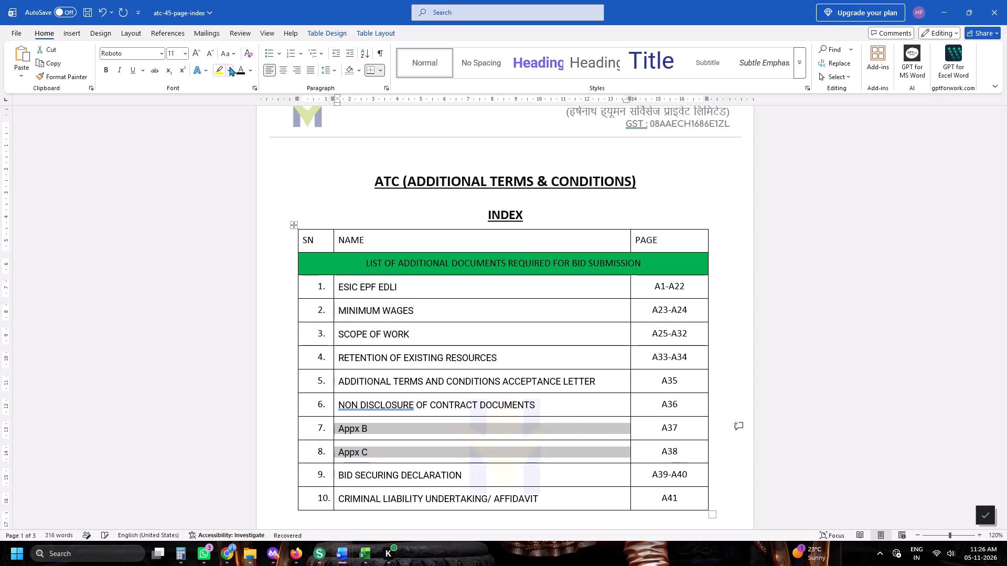
left_click(228, 56)
left_click(241, 98)
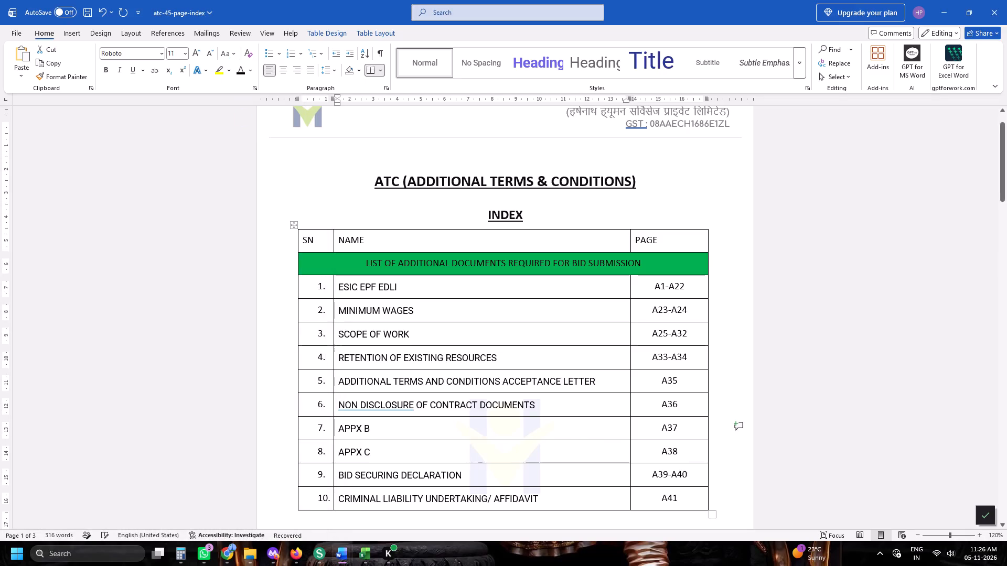
left_click(364, 428)
left_click(365, 428)
key("BackSpace")
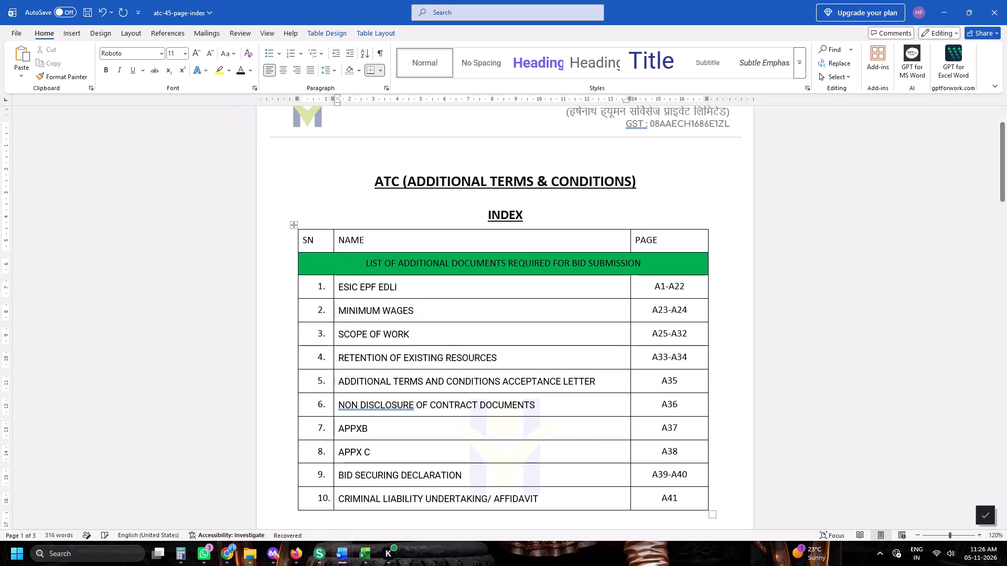
key("minus")
key("Down")
key("BackSpace")
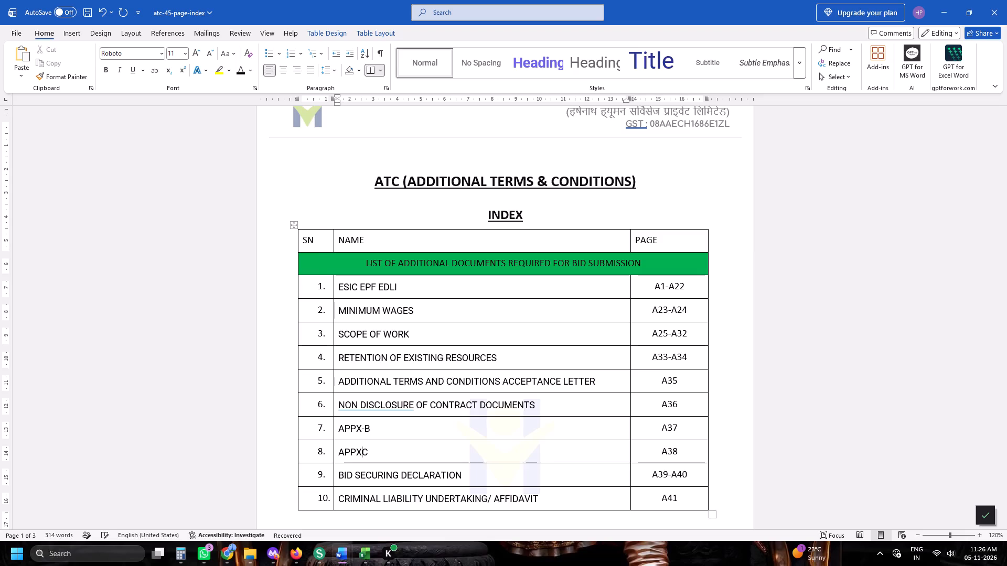
key("minus")
Export the index document as a PDF named M P 9 in the Downloads folder, following the naming of M P 8.
key("alt+f")
key("alt+a")
key("alt+e")
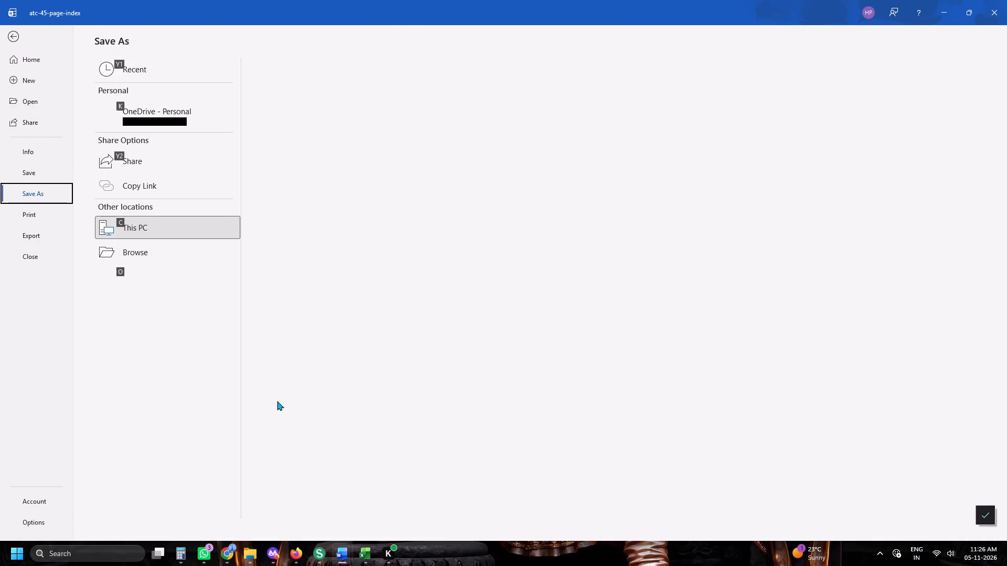
left_click(53, 237)
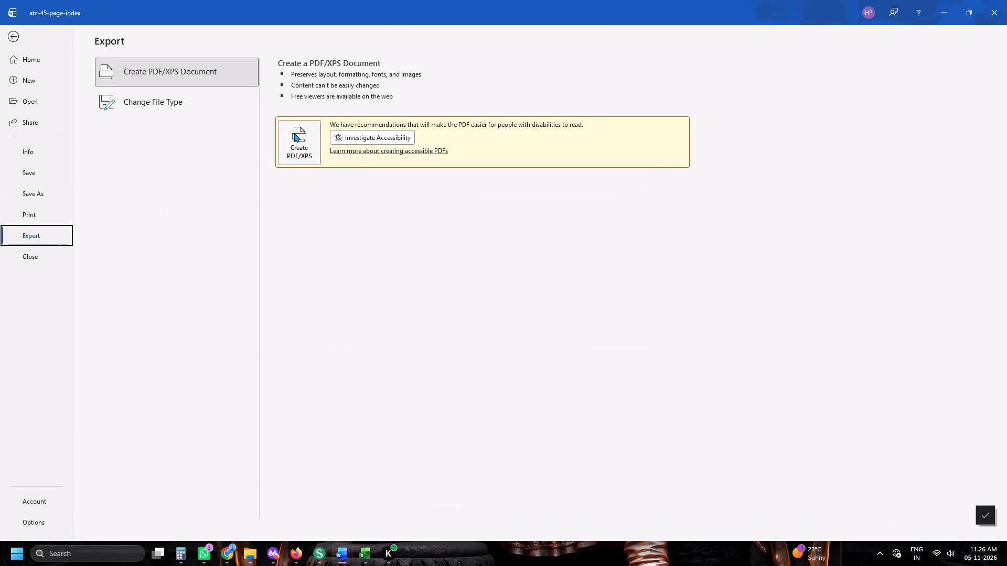
left_click(294, 133)
scroll(89, 260, "up", 19)
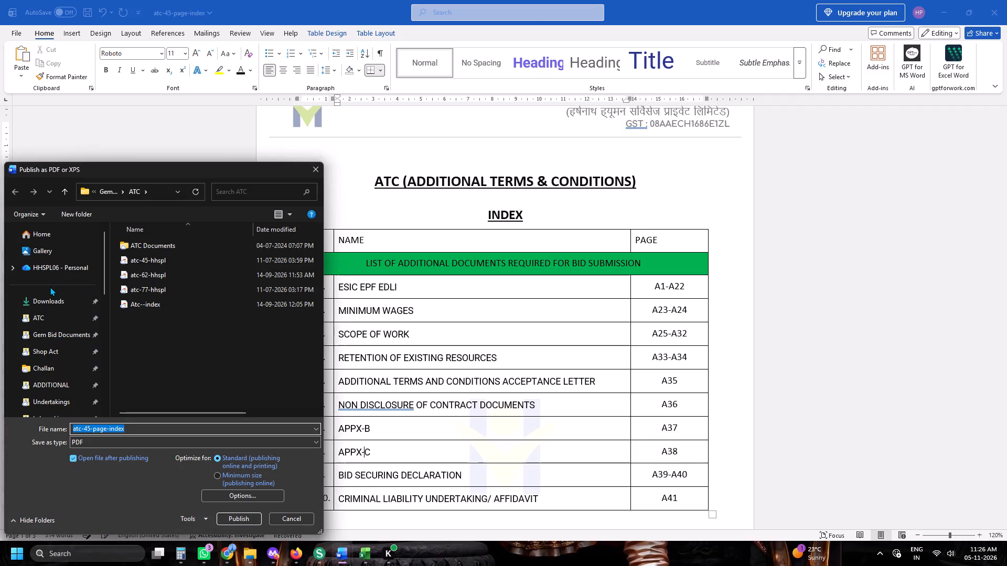
scroll(50, 287, "up", 2)
left_click(53, 299)
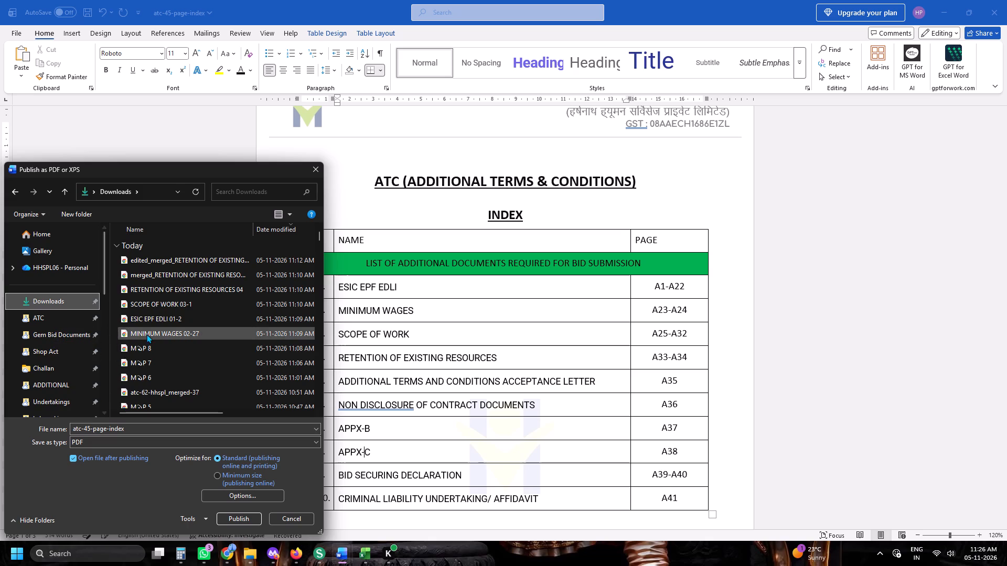
scroll(149, 324, "down", 2)
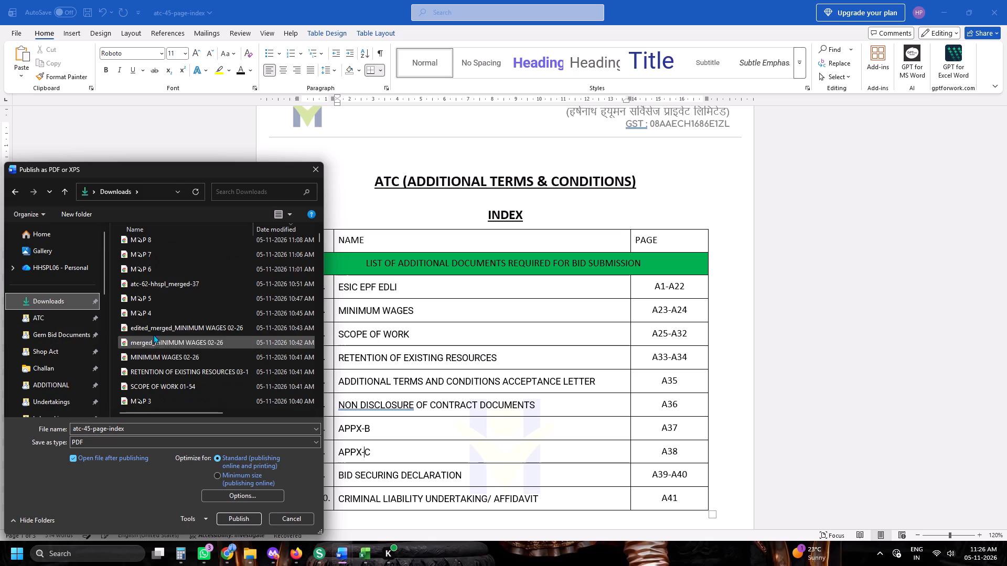
scroll(170, 333, "up", 7)
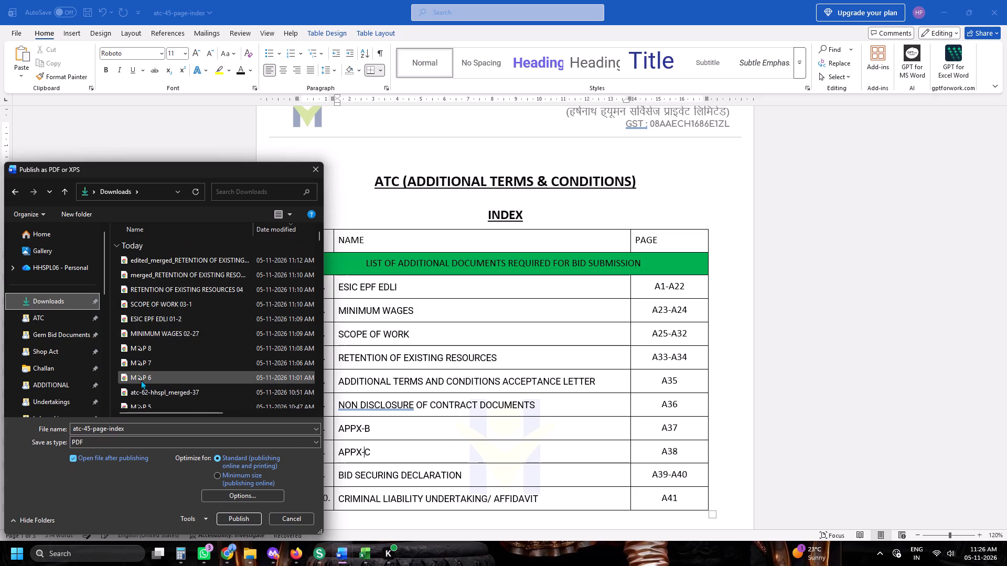
left_click(145, 350)
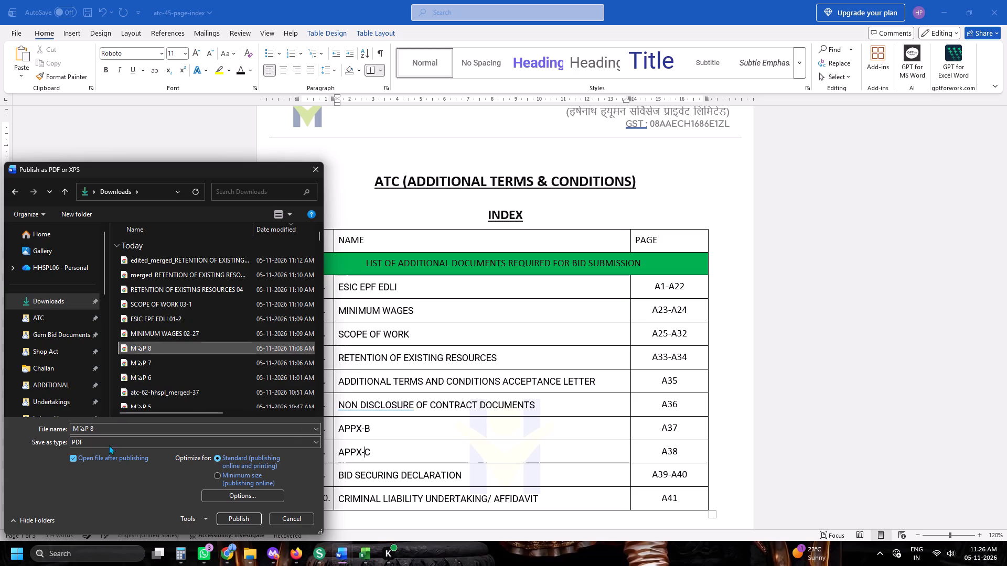
double_click(109, 429)
key("BackSpace")
key("9")
key("Return")
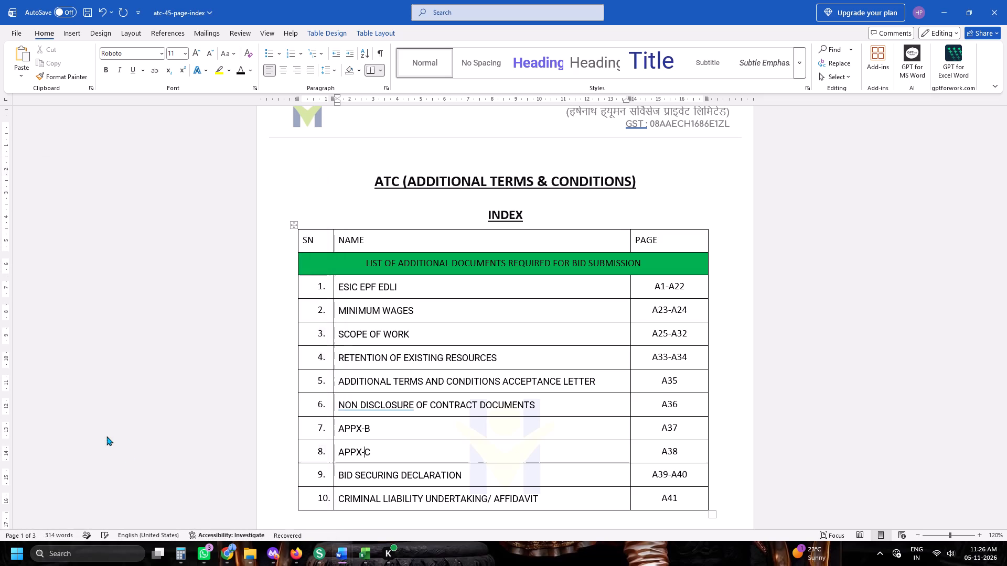
In the Daily Tender Sheet in Firefox, set the Harshnath Human Services tender filler to Cancelled for rows 303 and 306.
left_click(288, 549)
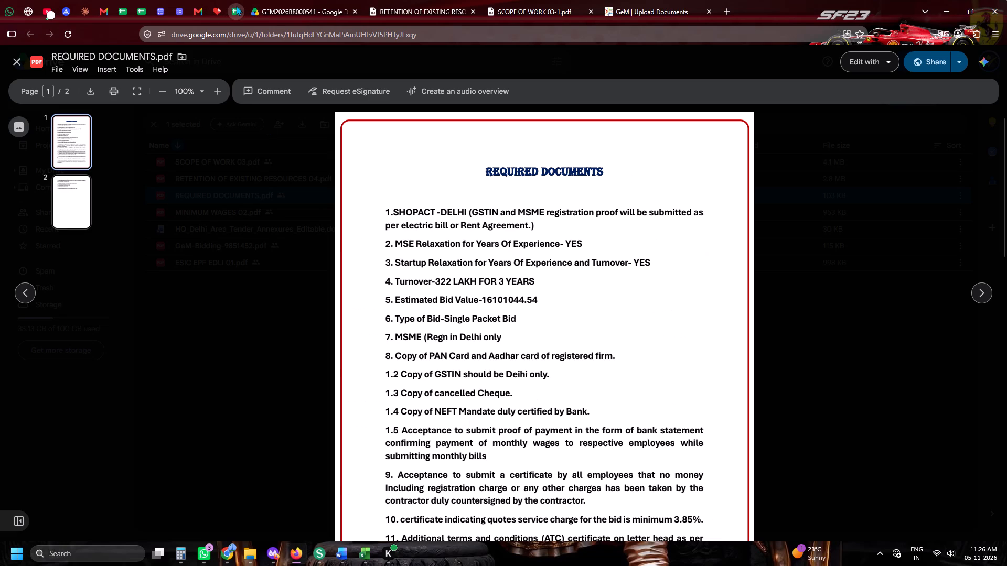
left_click(236, 6)
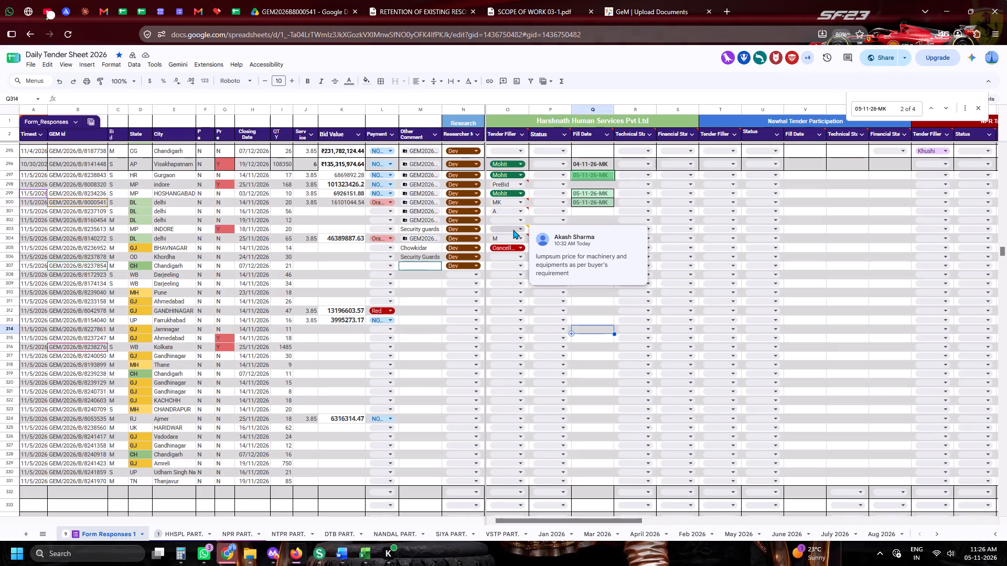
left_click(513, 230)
left_click(512, 281)
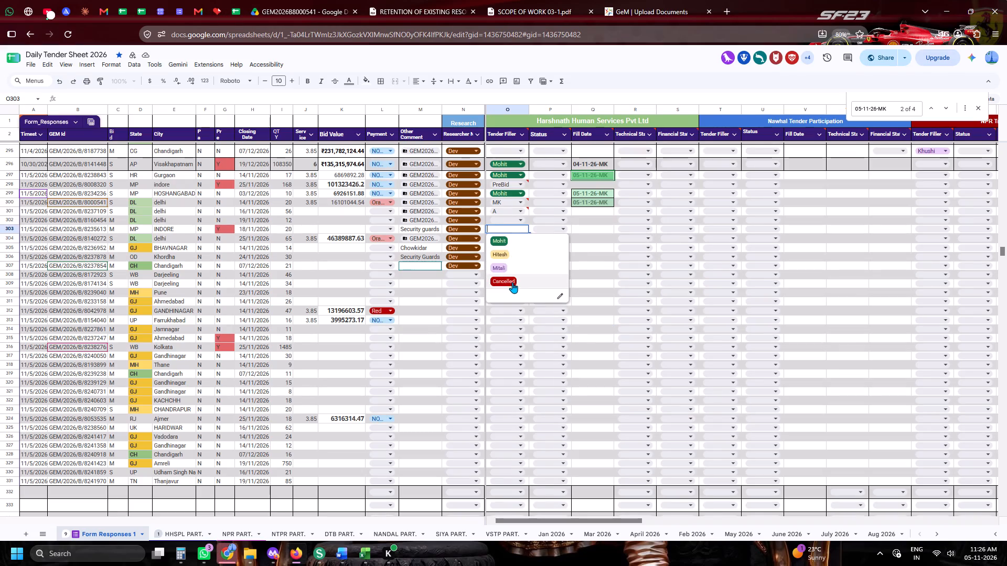
left_click(605, 308)
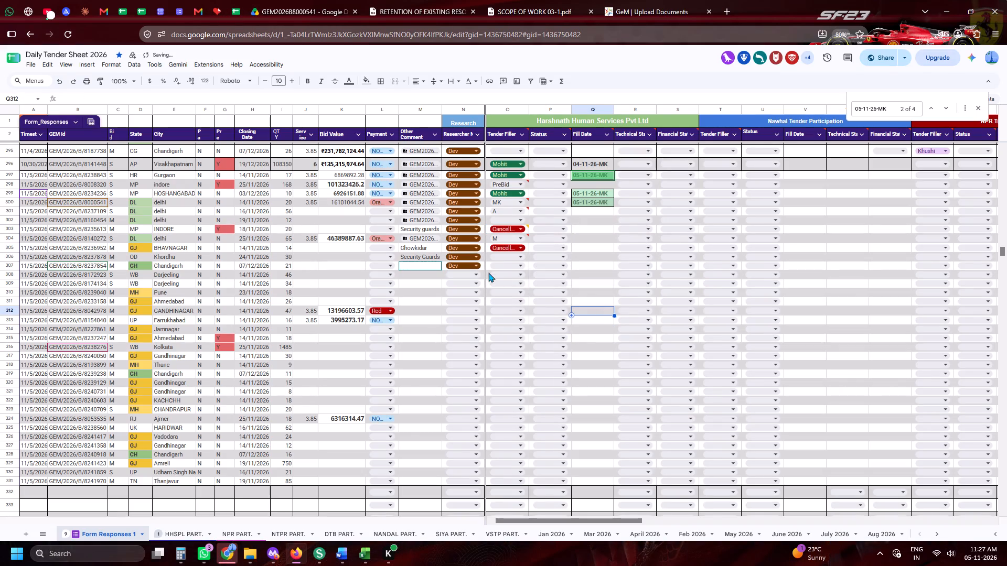
left_click(499, 258)
left_click(502, 309)
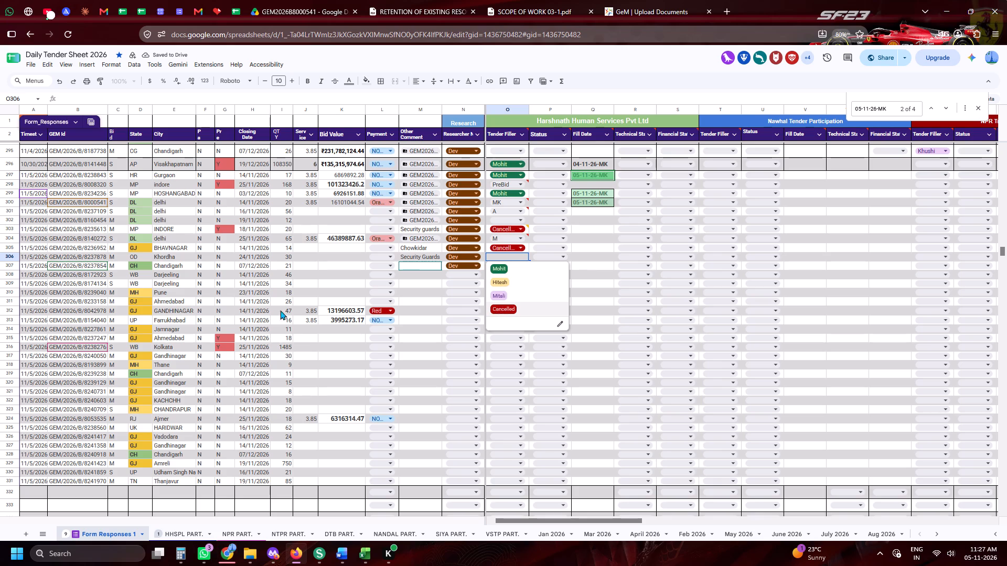
left_click(0, 262)
left_click(0, 255)
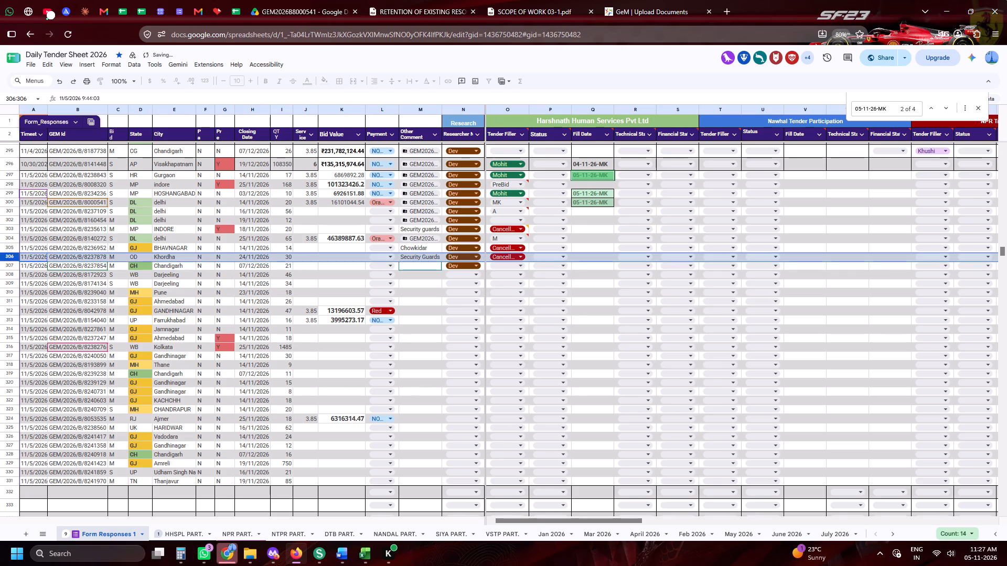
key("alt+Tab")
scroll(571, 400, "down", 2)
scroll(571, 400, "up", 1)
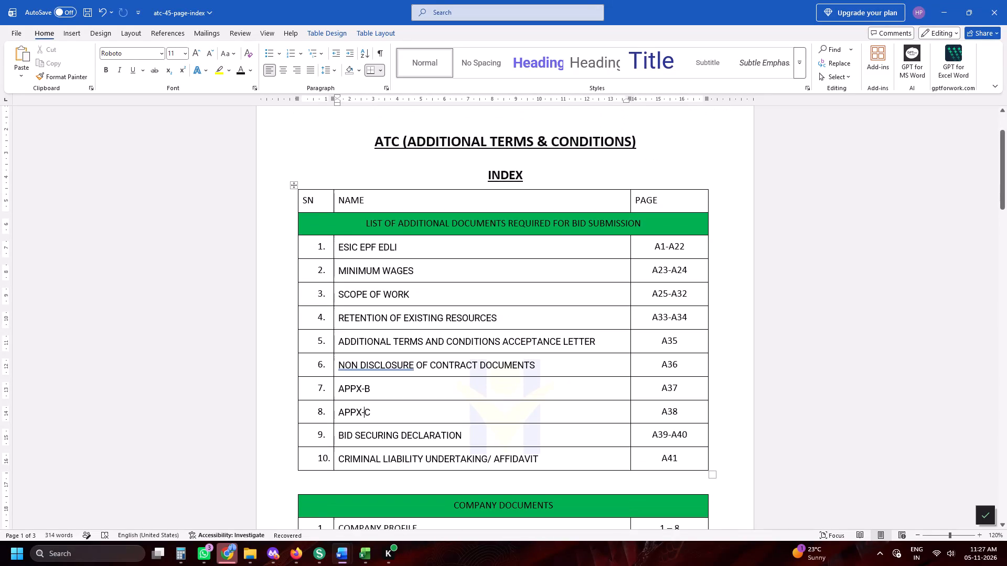
Add M P 9.pdf to the Merge PDF list in Firefox and move it to the first position.
key("alt+Tab")
left_click(212, 0)
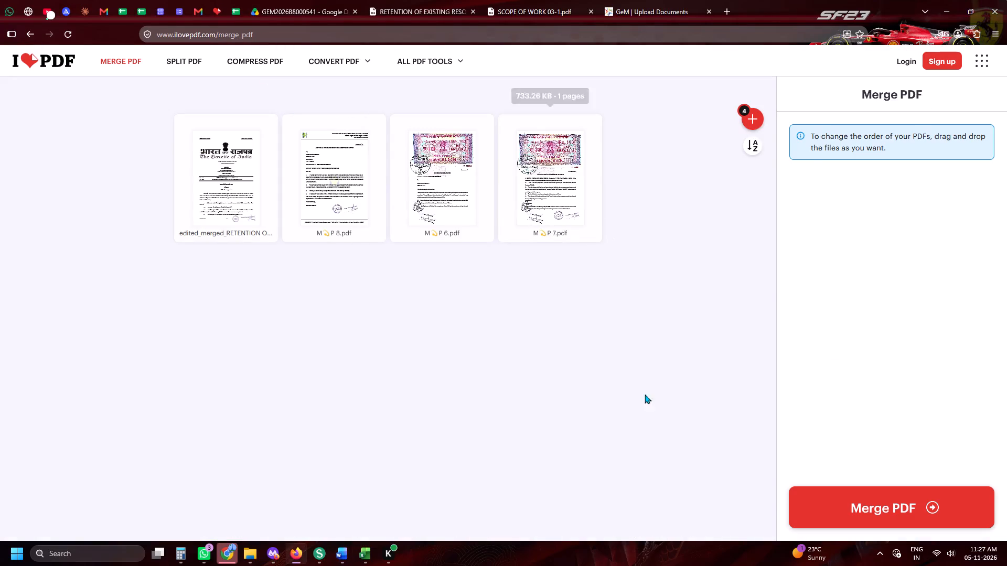
left_click(757, 117)
scroll(736, 241, "up", 3)
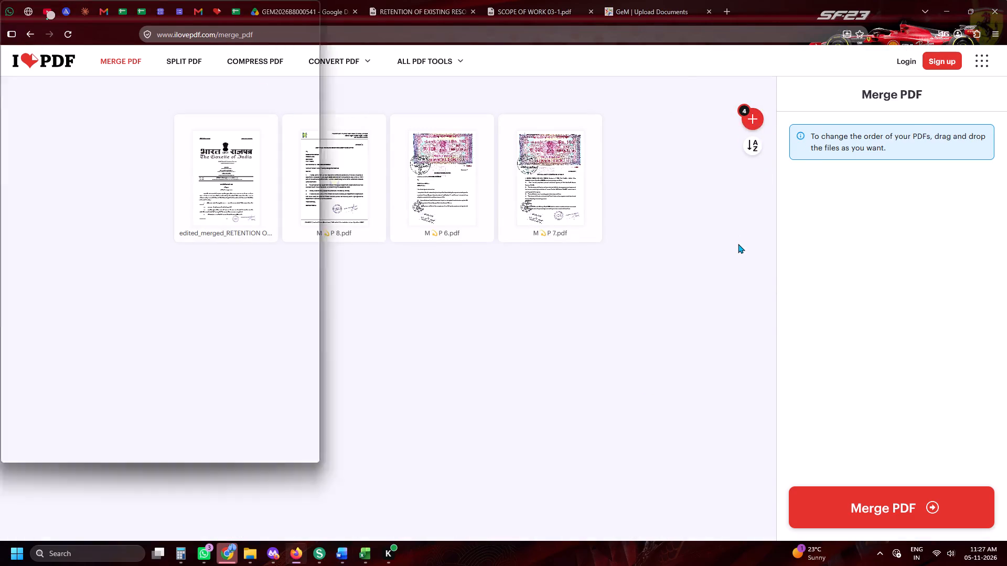
scroll(738, 244, "up", 4)
left_click(719, 180)
double_click(852, 139)
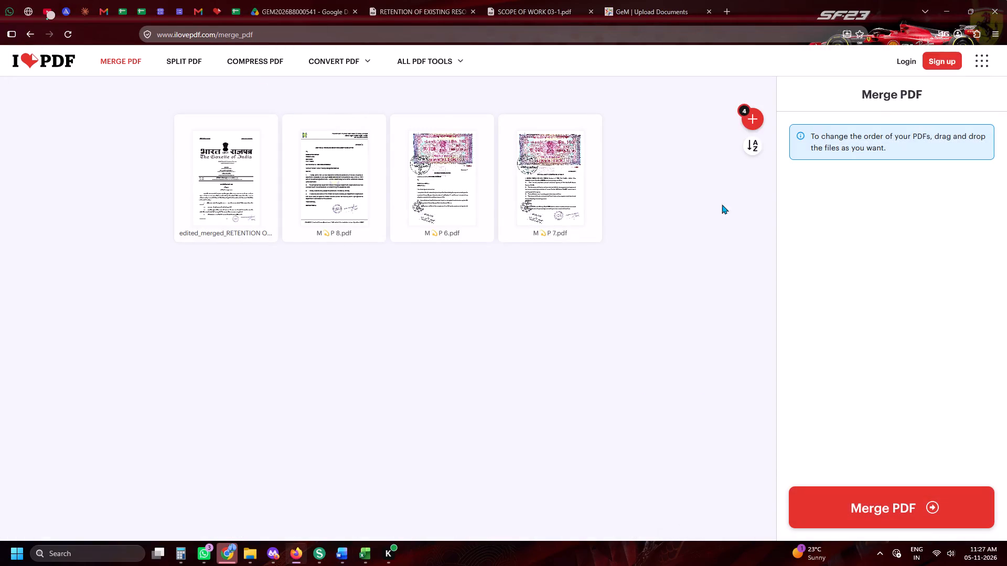
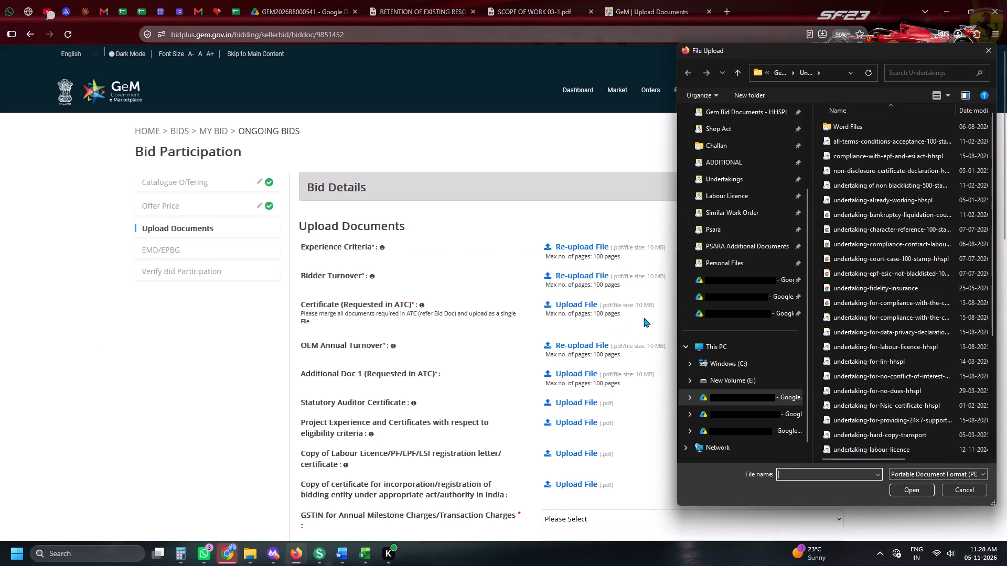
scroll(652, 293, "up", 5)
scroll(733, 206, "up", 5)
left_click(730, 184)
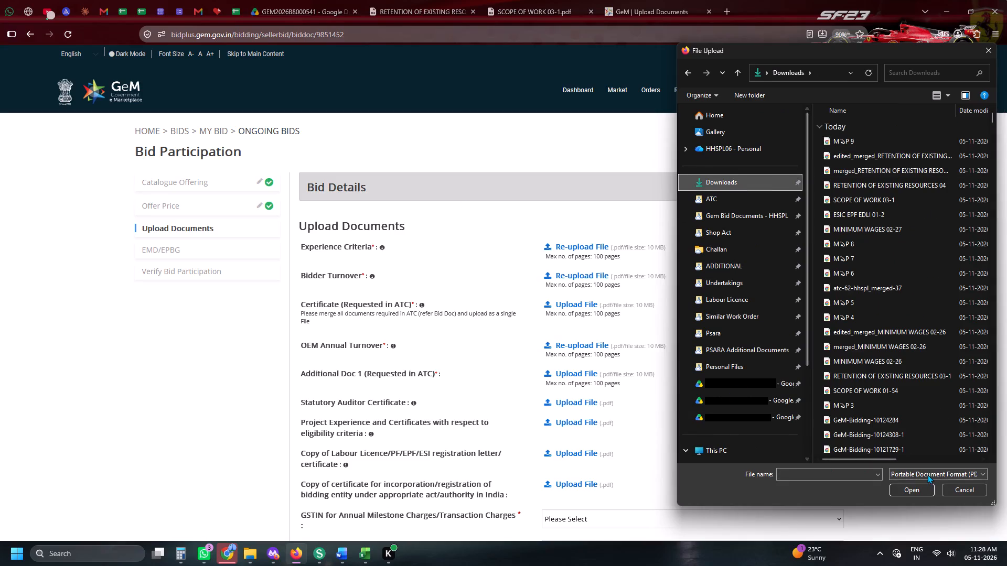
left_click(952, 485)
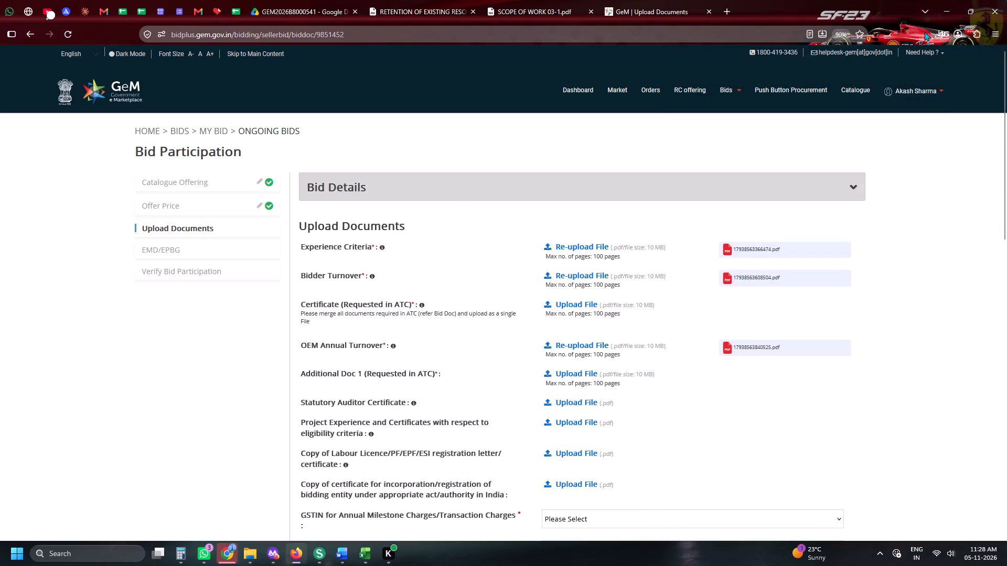
Check the recent downloads and the Merge PDF page for the progress of the merged file.
left_click(935, 38)
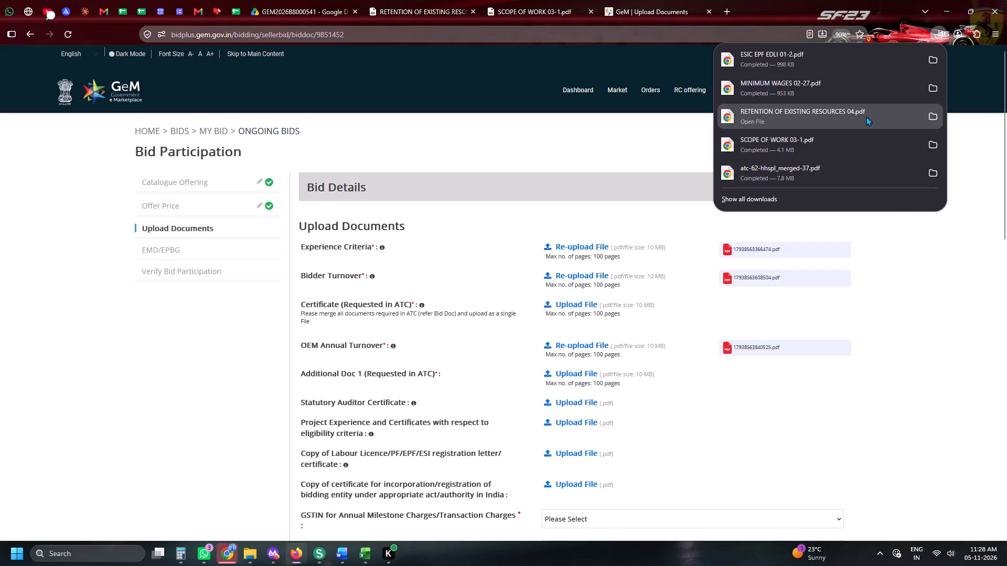
left_click(942, 328)
left_click(216, 0)
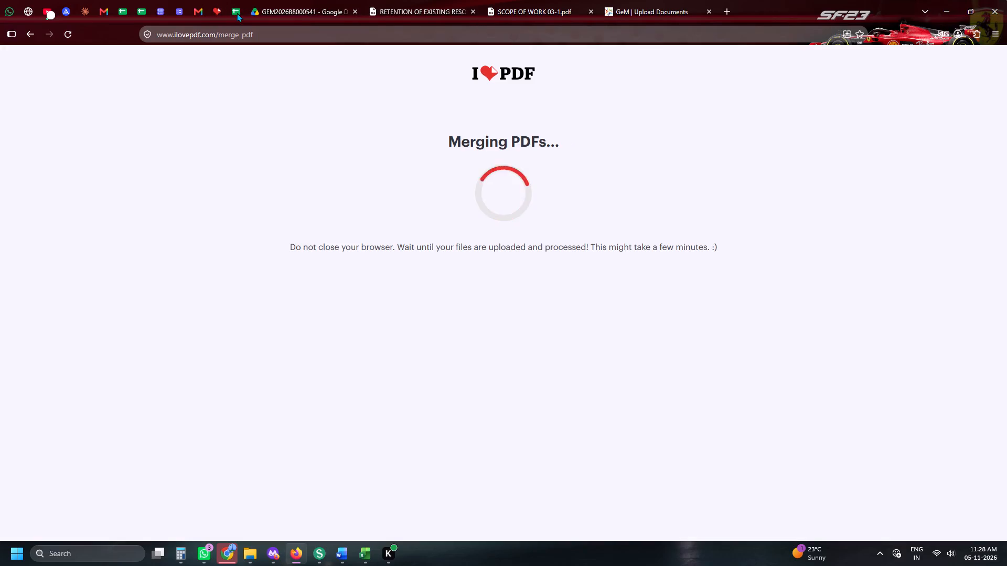
On the GeM bid's document page, upload bank-solvency-certificate-hhspl from the ADDITIONAL folder for Additional Doc 1.
left_click(670, 0)
left_click(594, 375)
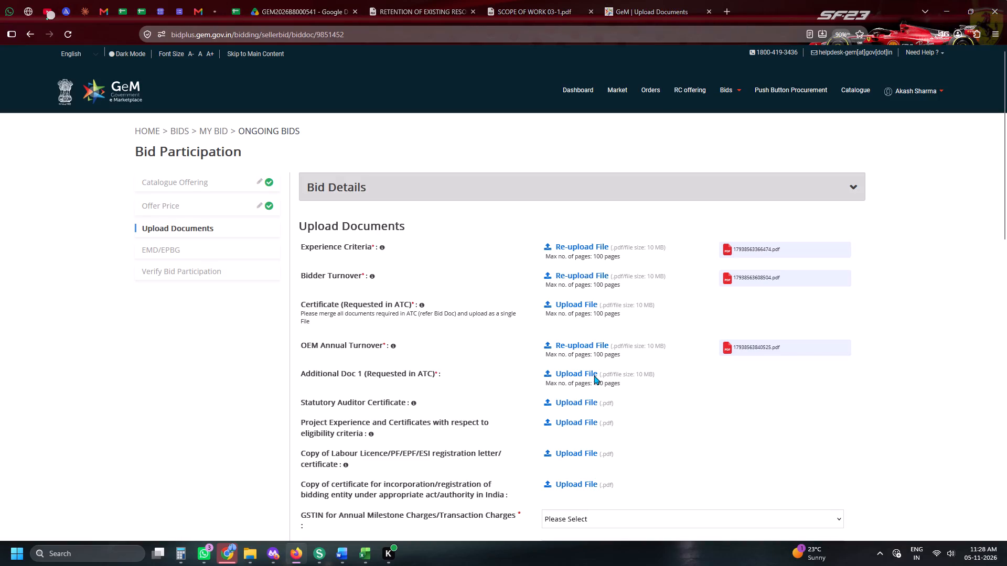
scroll(723, 365, "up", 6)
left_click(733, 269)
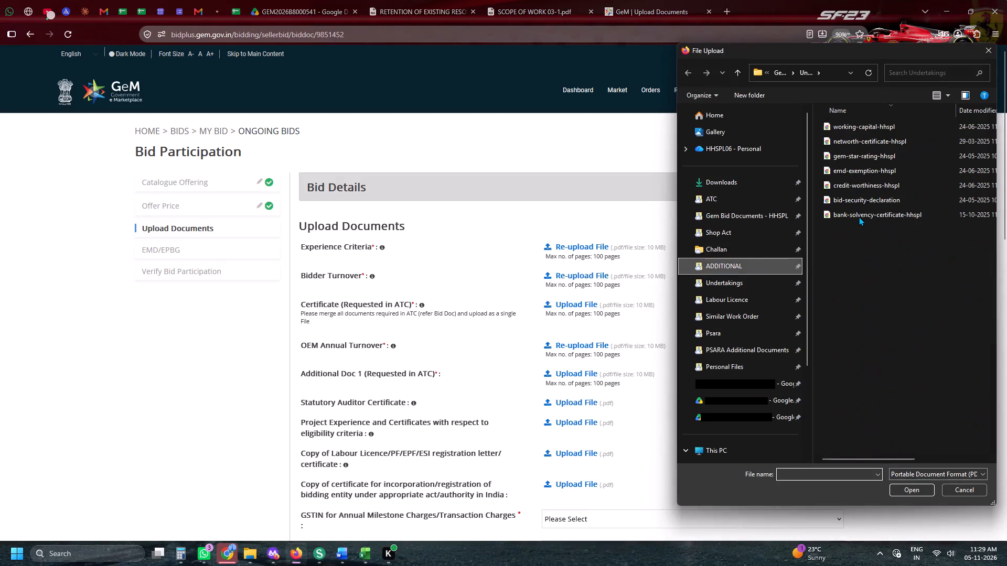
double_click(859, 216)
Upload statutory-auditor-certificate-hhspl from the Gem Bid Documents - HHSPL folder as the Statutory Auditor Certificate.
scroll(824, 218, "down", 2)
left_click(583, 254)
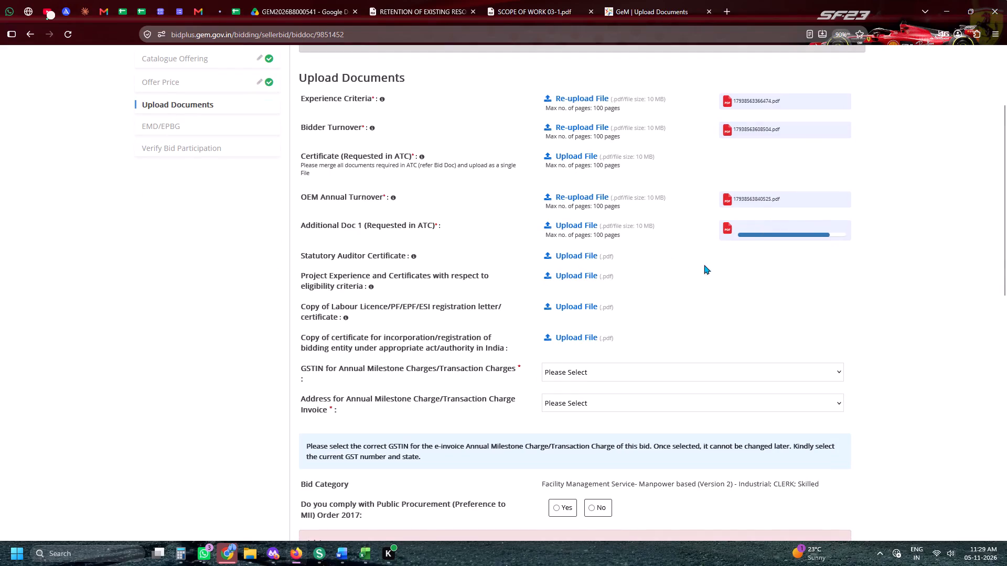
scroll(710, 260, "up", 5)
scroll(746, 225, "up", 3)
left_click(744, 219)
scroll(878, 290, "down", 5)
double_click(862, 443)
Upload gem-orders-documents-hhspl for Project Experience and Certificates with respect to eligibility criteria.
scroll(736, 378, "down", 2)
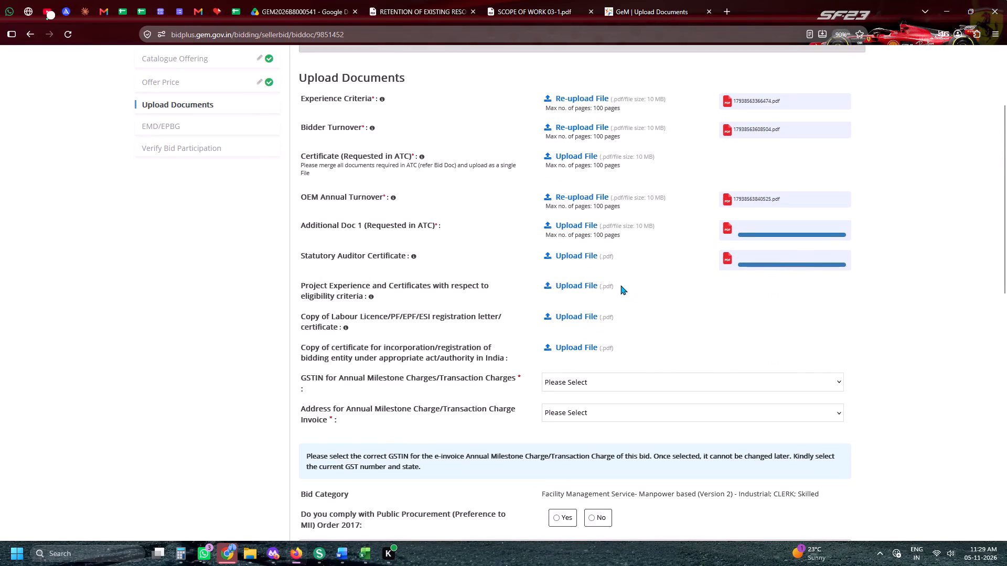
left_click(598, 285)
scroll(901, 312, "down", 5)
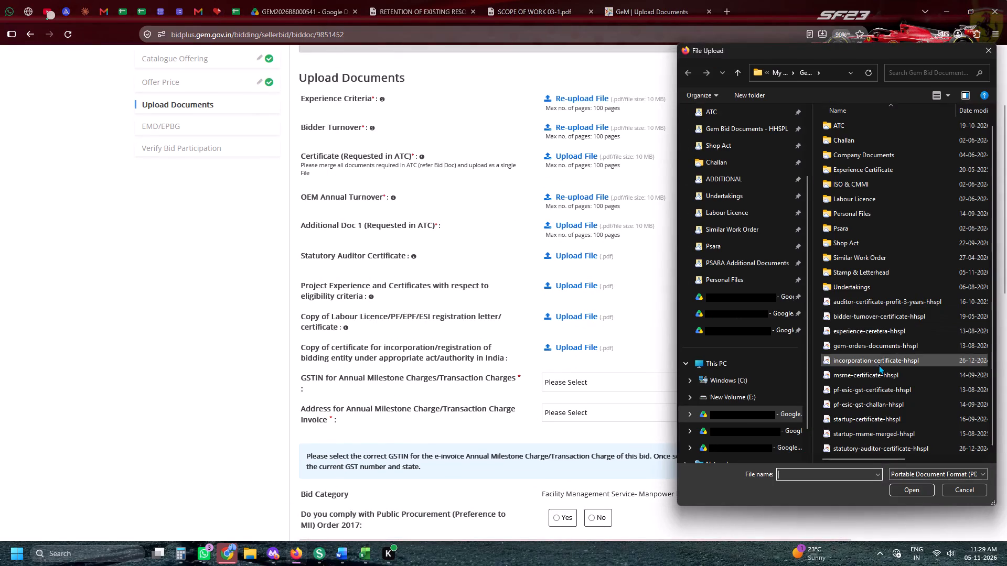
left_click(874, 354)
double_click(870, 350)
Upload pf-esic-gst-certificate-hhspl for the Labour Licence/PF/EPF/ESI registration requirement.
left_click(603, 315)
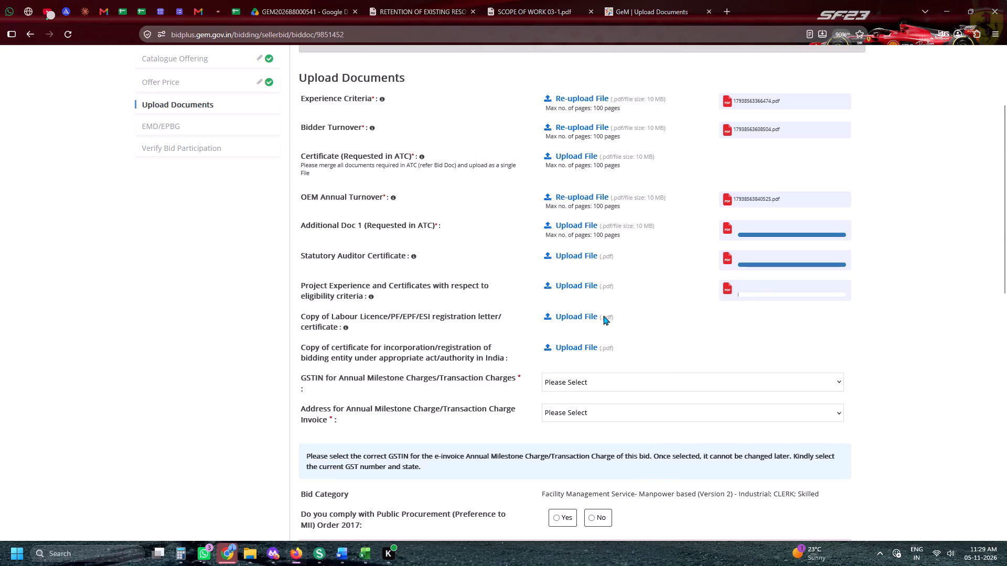
scroll(863, 317, "down", 8)
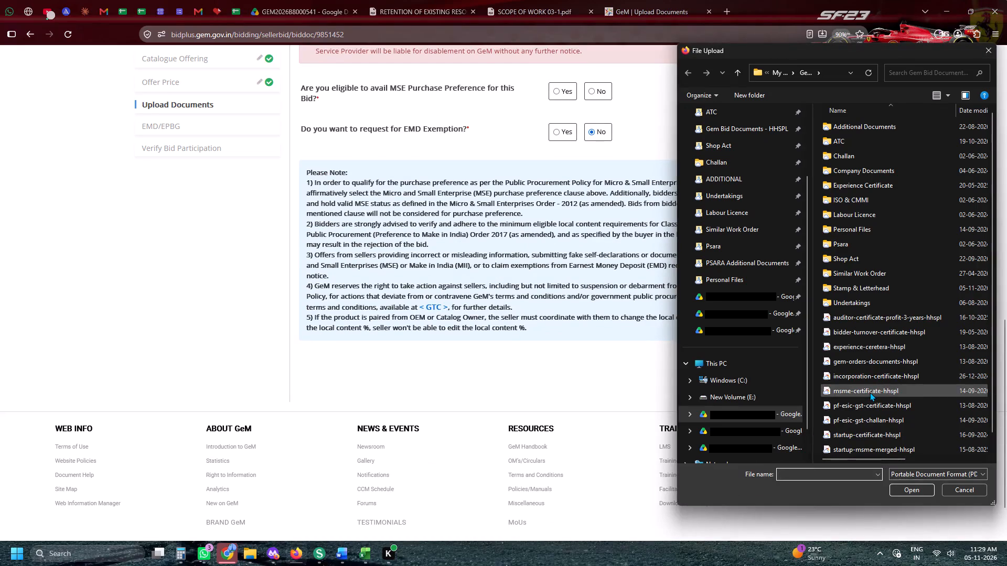
double_click(870, 410)
Upload incorporation-certificate-hhspl from the Gem Bid Documents - HHSPL folder as the certificate for incorporation/registration of the bidding entity.
left_click(585, 313)
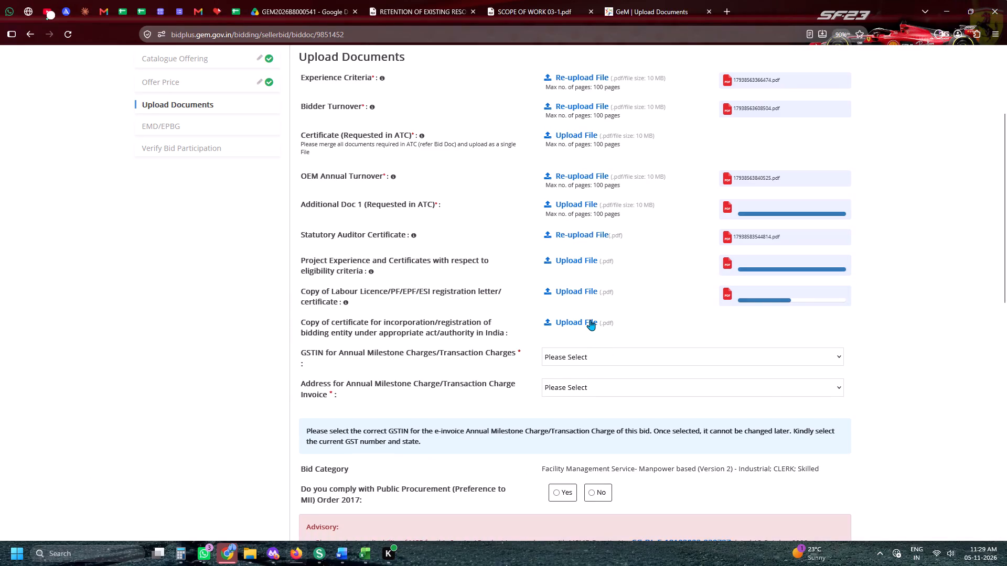
left_click(590, 320)
scroll(697, 292, "up", 5)
left_click(731, 217)
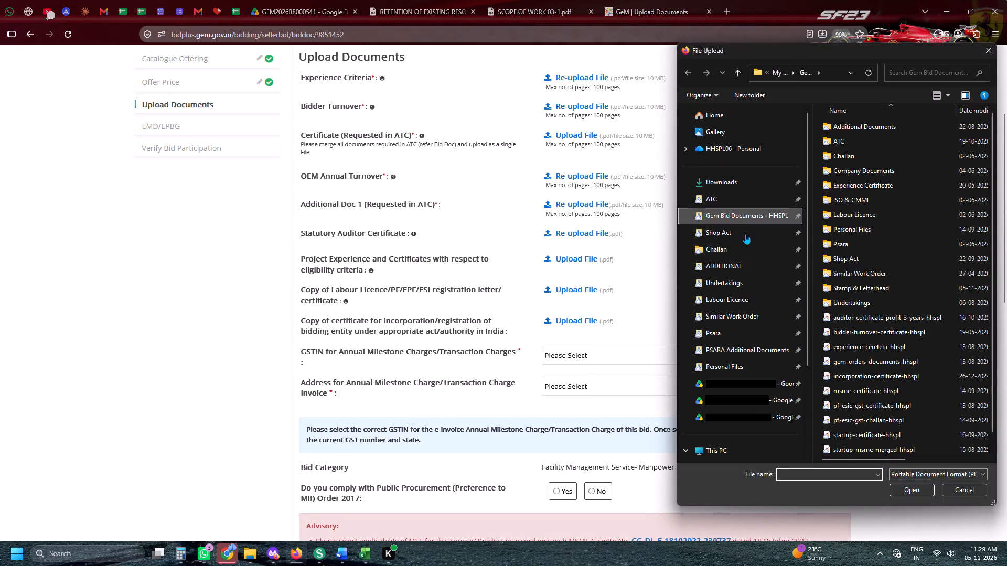
double_click(845, 380)
Choose the company's registered GSTIN and its Jaipur address for the Annual Milestone/Transaction Charges, confirming each selection.
scroll(845, 380, "up", 2)
scroll(808, 366, "down", 3)
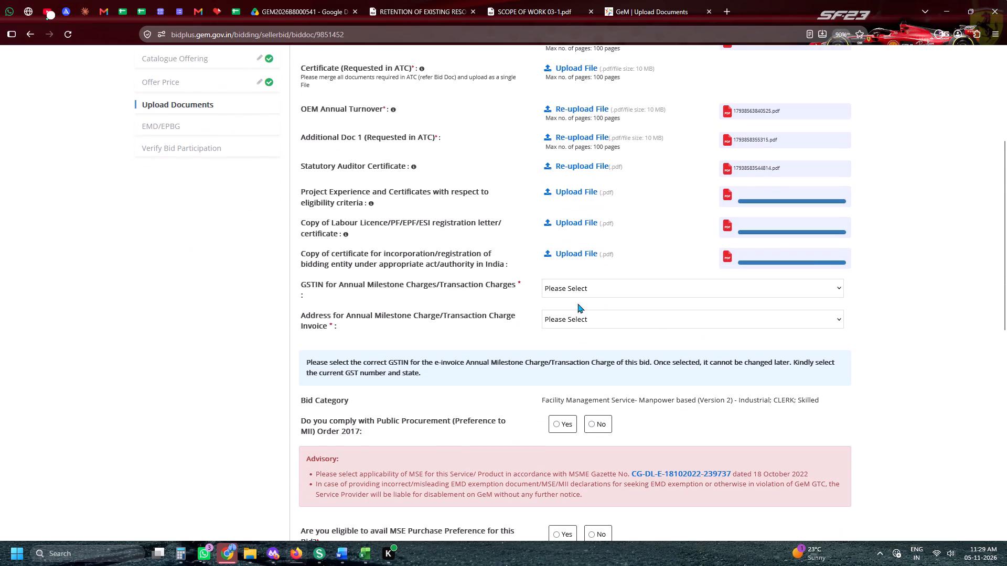
left_click(558, 293)
left_click(572, 321)
left_click(615, 121)
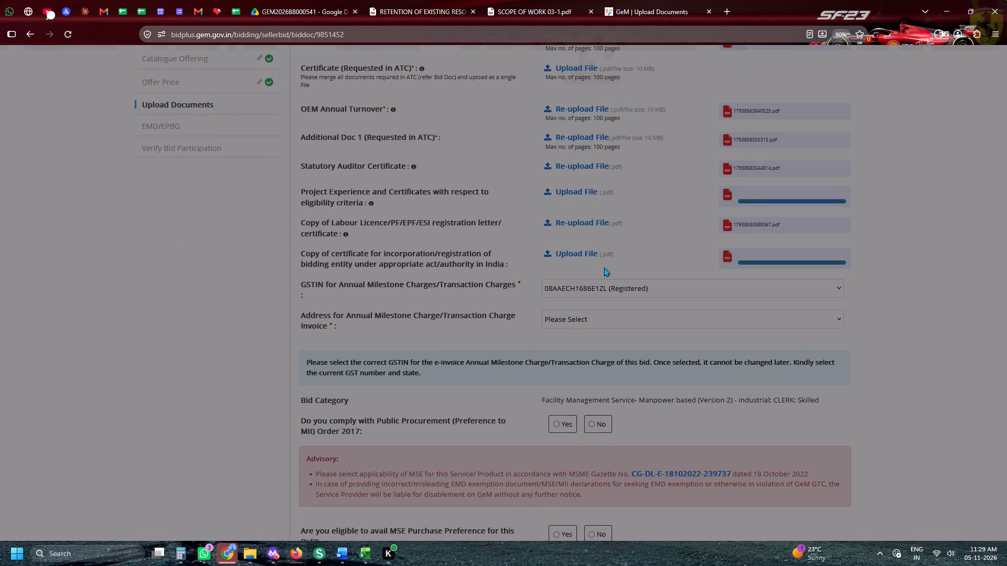
left_click(595, 321)
left_click(599, 345)
left_click(607, 110)
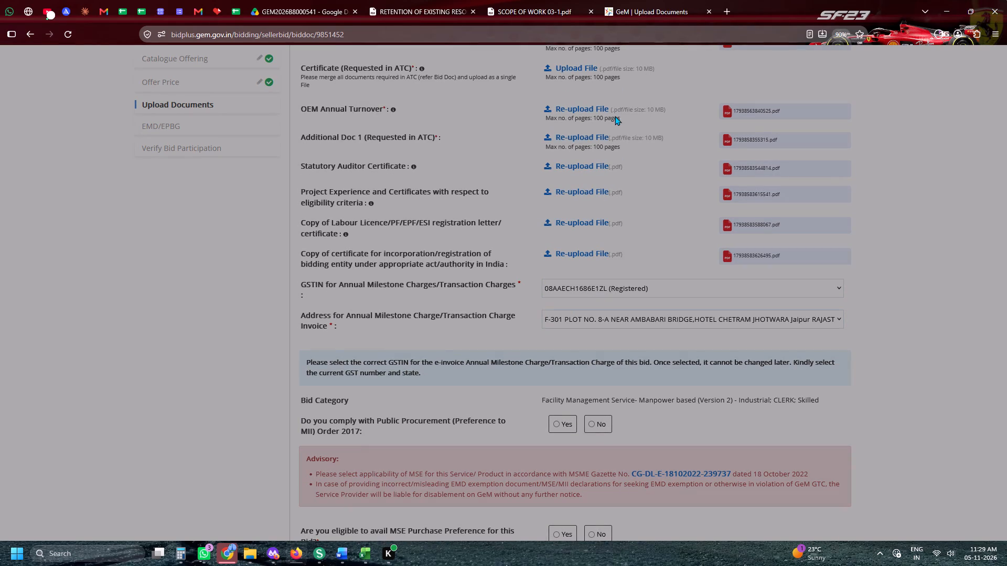
Answer Yes to the Public Procurement (MII) Order 2017, EMD Exemption and MSE Purchase Preference questions.
left_click(560, 419)
left_click(554, 420)
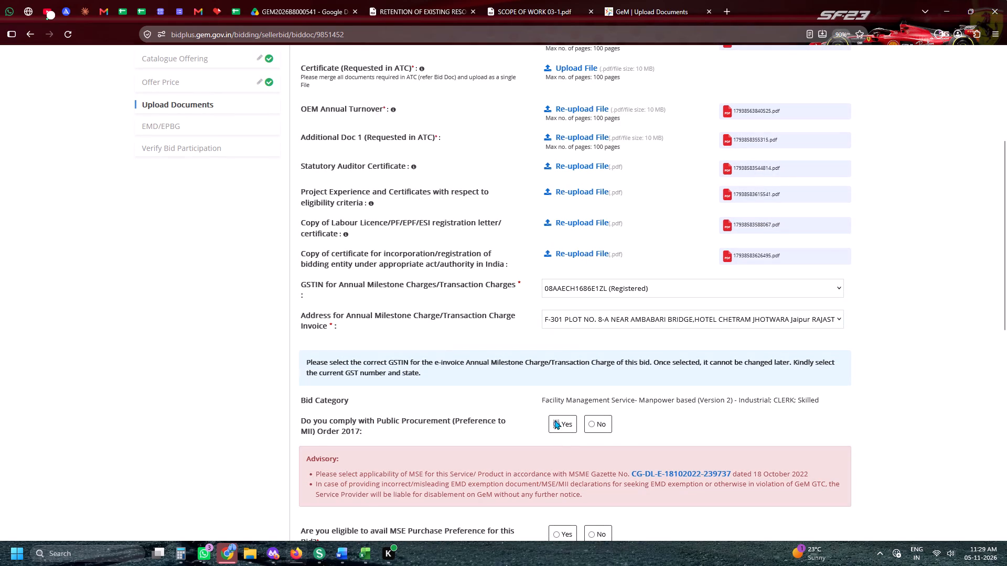
scroll(554, 420, "down", 5)
left_click(555, 242)
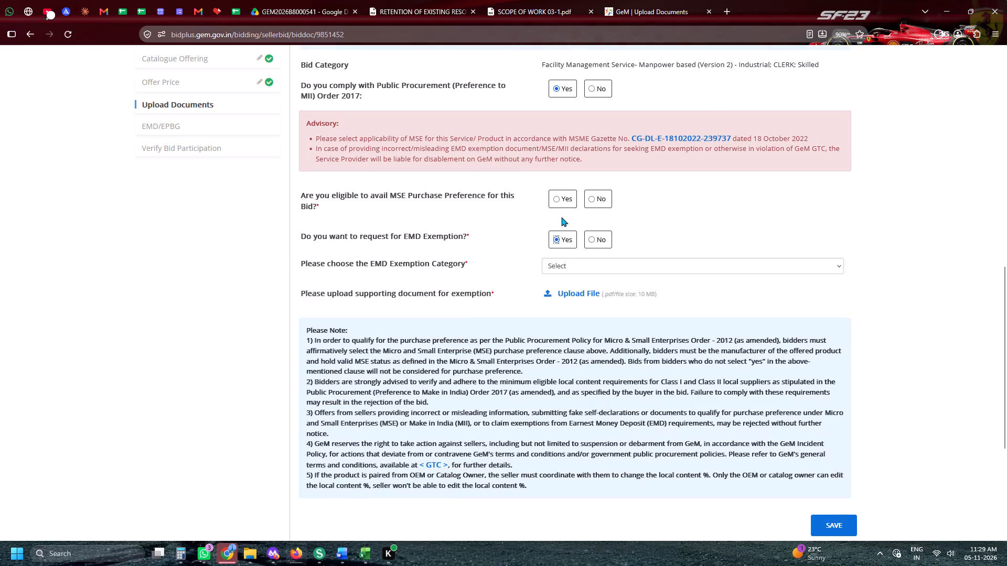
left_click(561, 200)
Upload msme-certificate-hhspl from the Gem Bid Documents - HHSPL folder as the MSE category certificate.
left_click(578, 237)
left_click(578, 232)
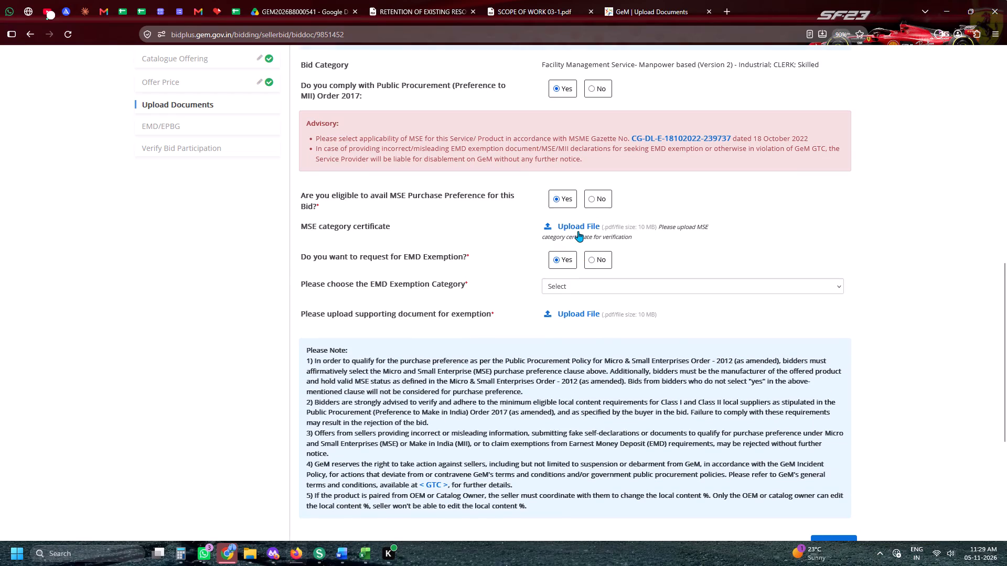
left_click(578, 231)
scroll(744, 263, "up", 6)
left_click(755, 222)
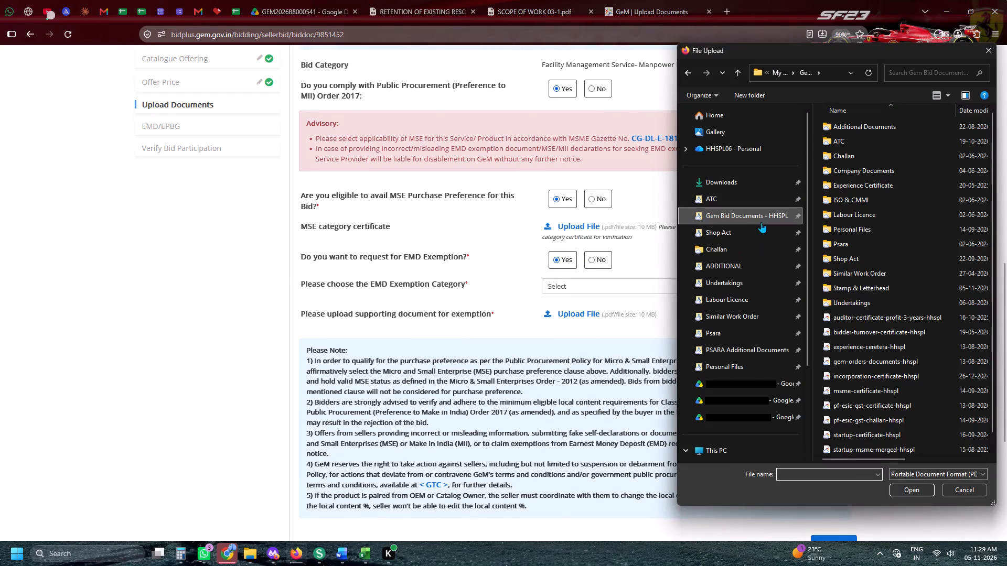
scroll(912, 338, "down", 4)
double_click(885, 371)
Set the EMD Exemption Category to Start-up and upload startup-msme-merged-hhspl as its supporting document.
left_click(555, 290)
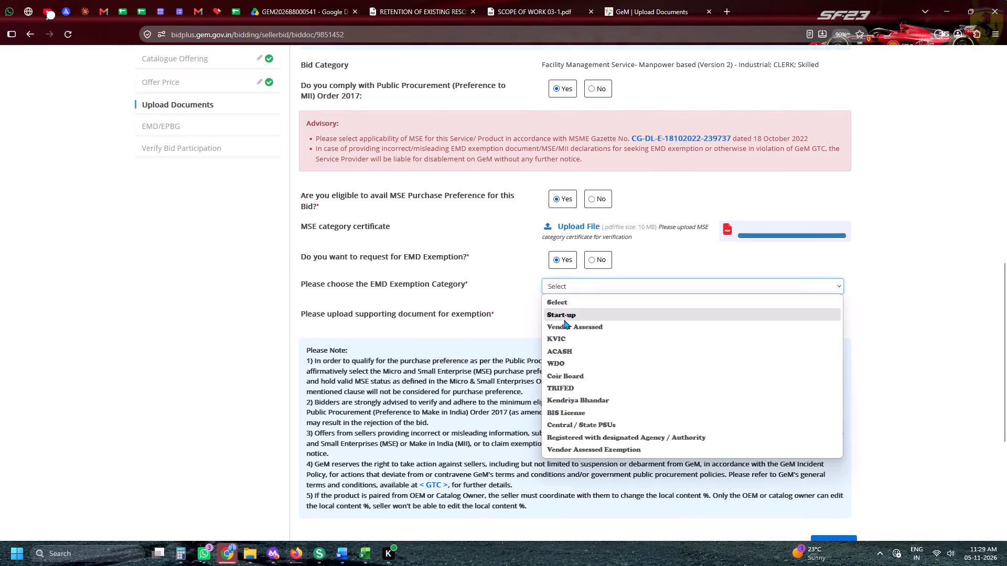
left_click(564, 320)
left_click(566, 322)
scroll(888, 342, "down", 5)
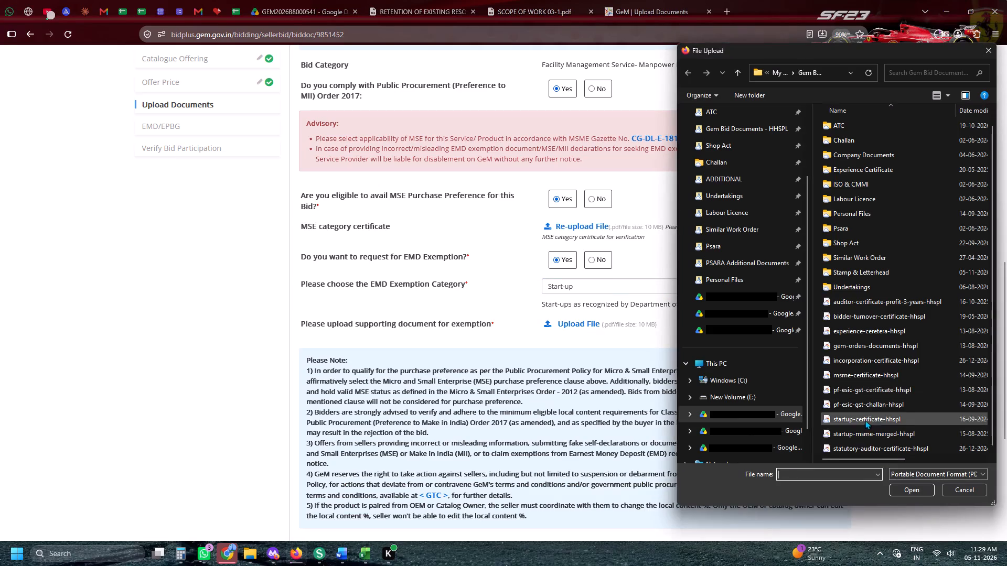
double_click(853, 434)
Check the recent downloads again for the merged ATC file.
scroll(743, 221, "up", 8)
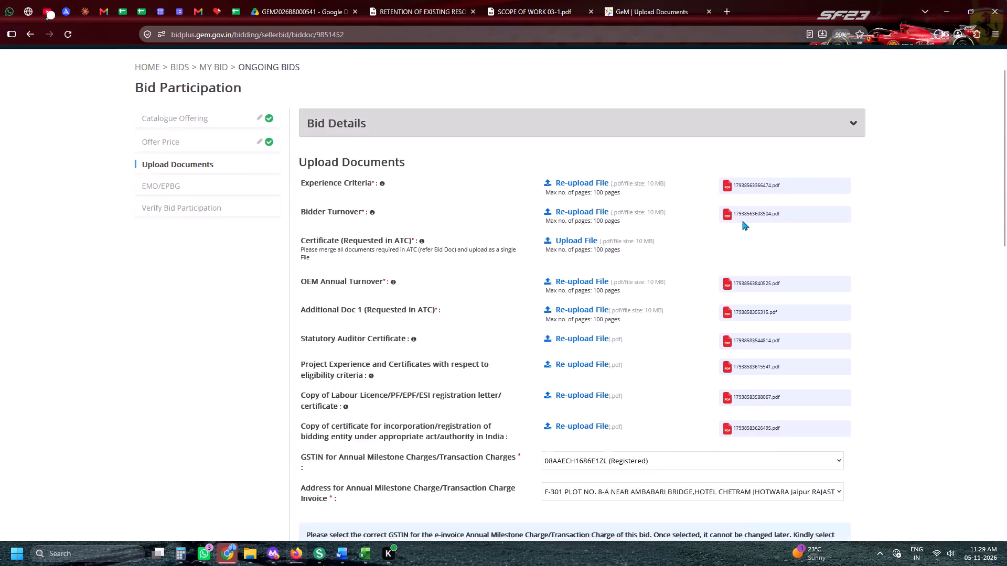
left_click(937, 38)
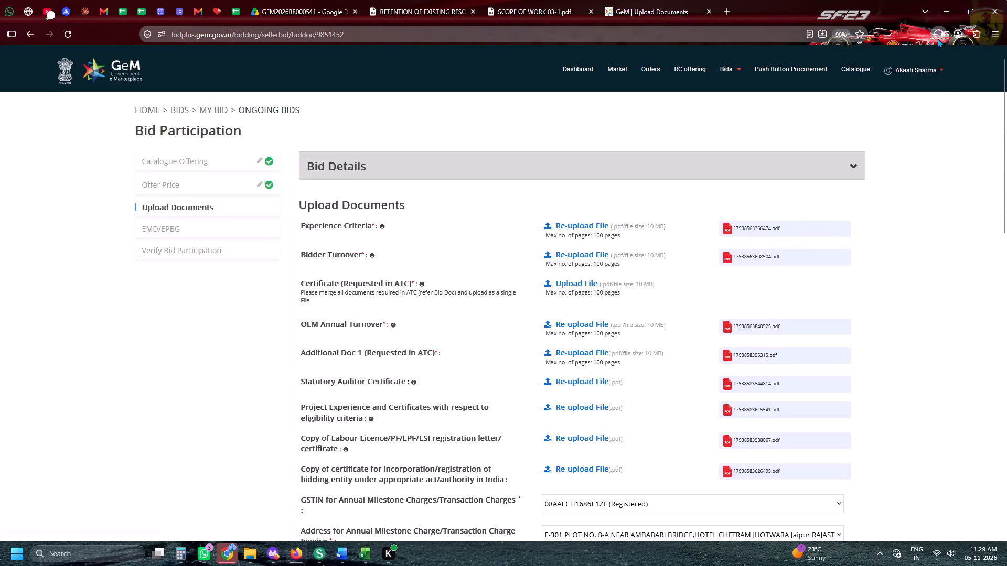
left_click(941, 375)
In the Daily Tender Sheet, open the Drive folder GEM2026B8237109 linked in the Other Comment column of row 301.
left_click(239, 0)
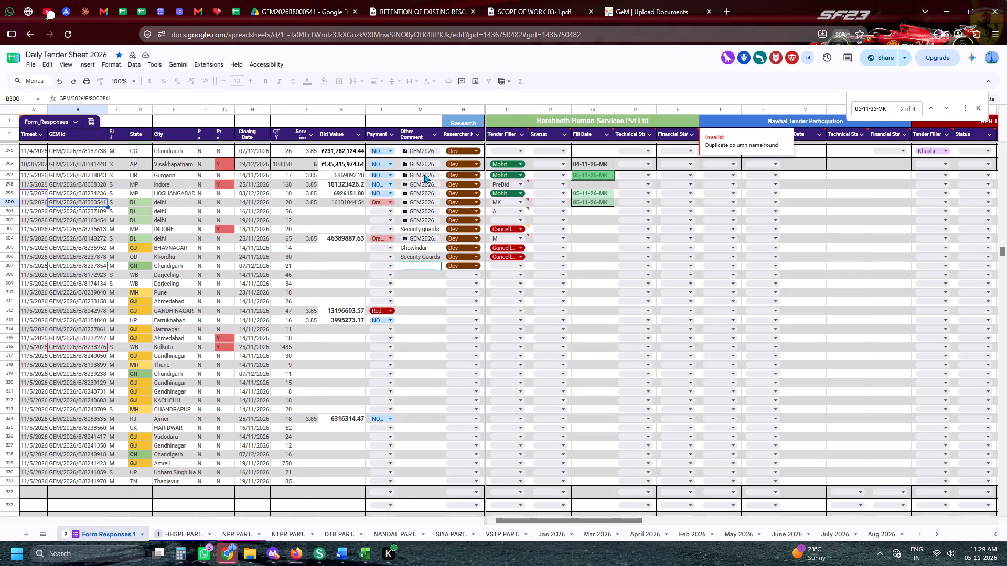
left_click(428, 212)
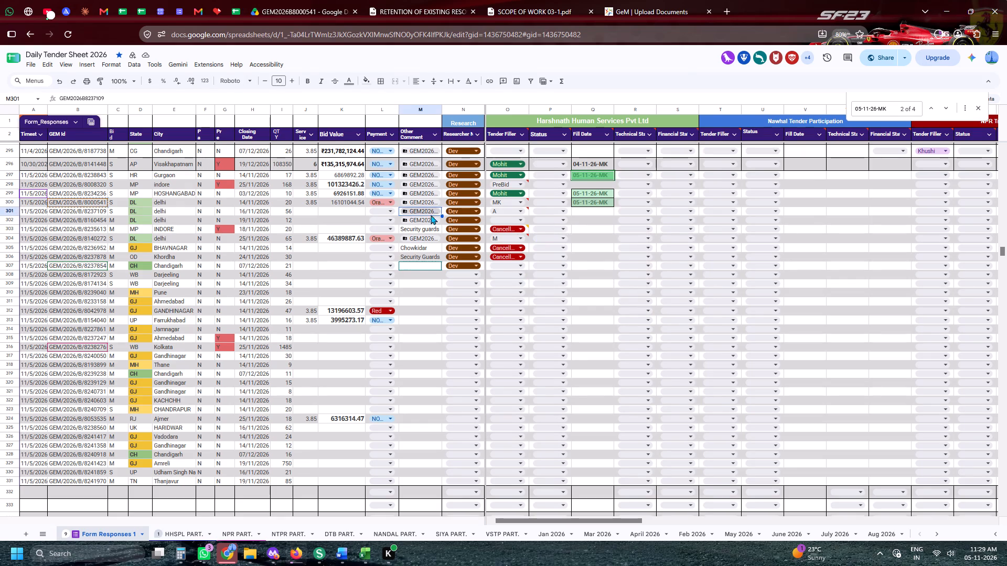
left_click(447, 259)
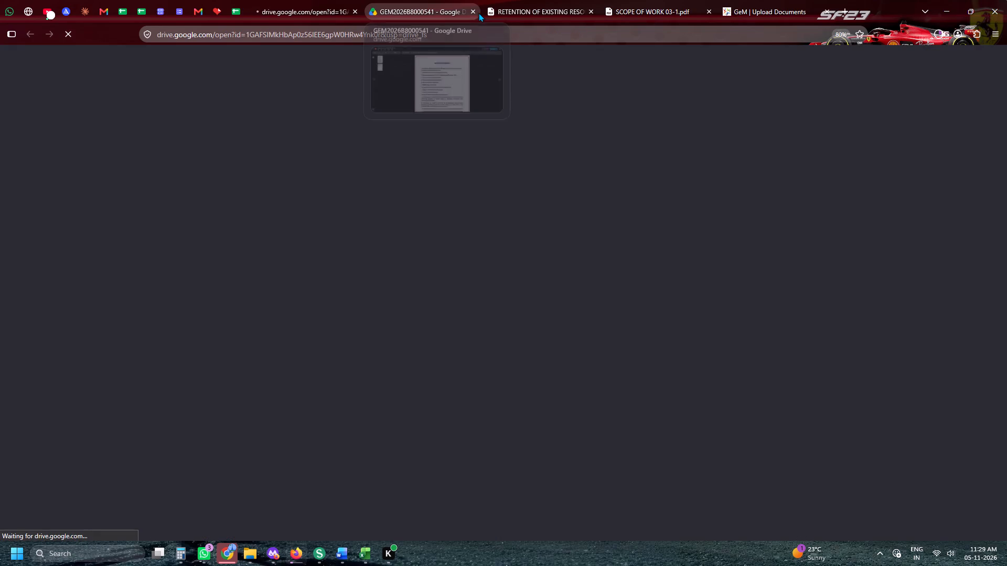
Close the previous bid's tabs: the GEM2026B8000541 folder, the RETENTION OF EXISTING RESOURCES PDF and SCOPE OF WORK 03-1.pdf.
left_click(473, 13)
left_click(473, 13)
left_click(473, 13)
Open NPL_Undertaking_Editable.docx from the GEM2026B8237109 Drive folder.
left_click(297, 1)
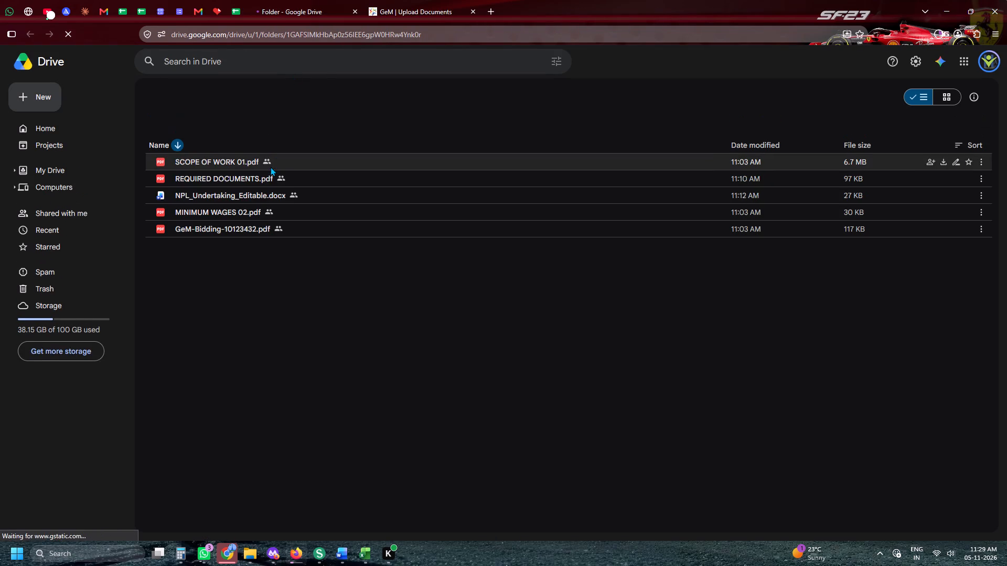
left_click(274, 200)
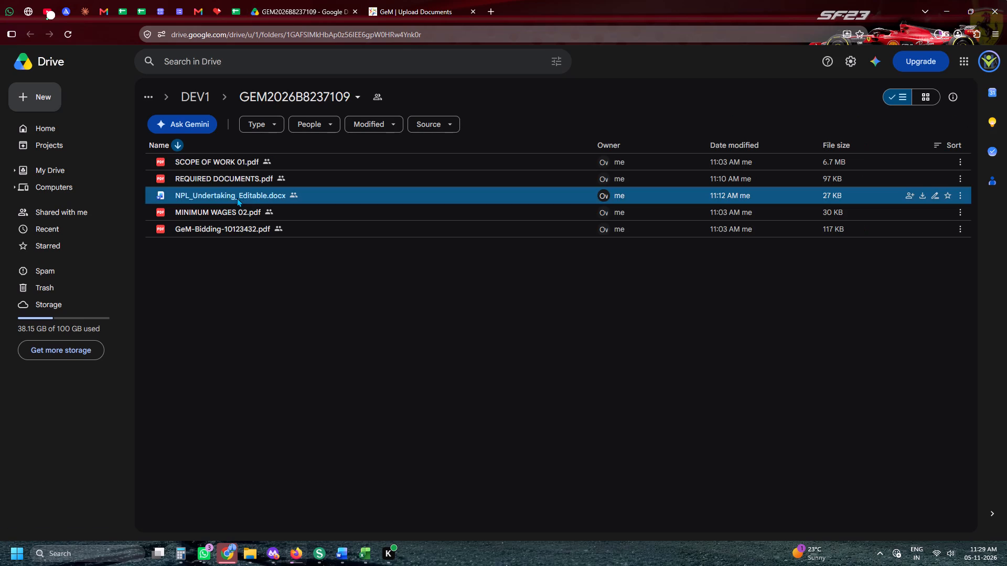
double_click(230, 198)
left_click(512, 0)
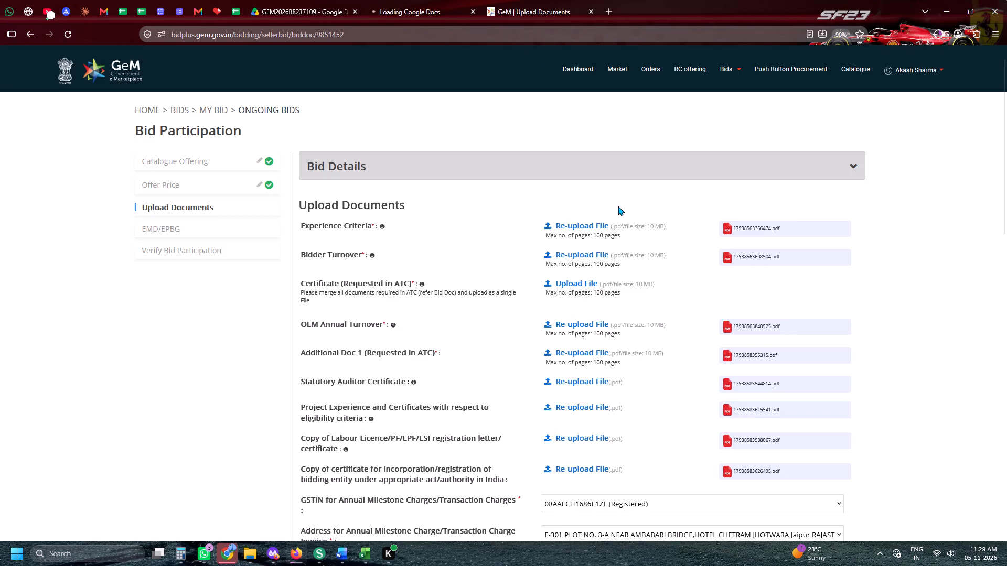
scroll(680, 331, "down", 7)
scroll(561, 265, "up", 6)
Read through the NPL undertaking, examining its declarations, the blanks to fill and the signature blocks.
left_click(436, 0)
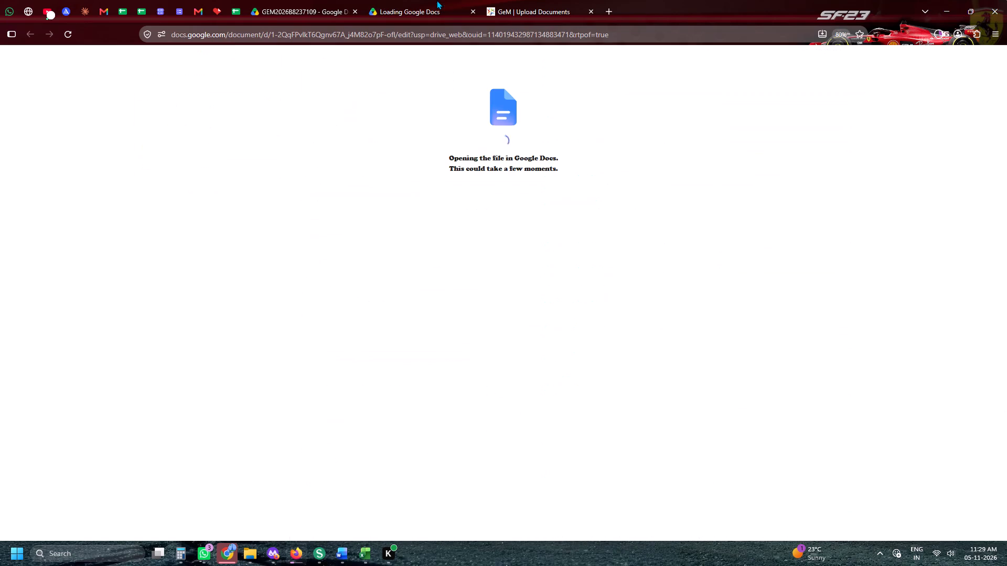
scroll(551, 319, "up", 9)
scroll(551, 319, "down", 8)
scroll(551, 319, "up", 7)
scroll(551, 319, "down", 7)
scroll(551, 319, "up", 3)
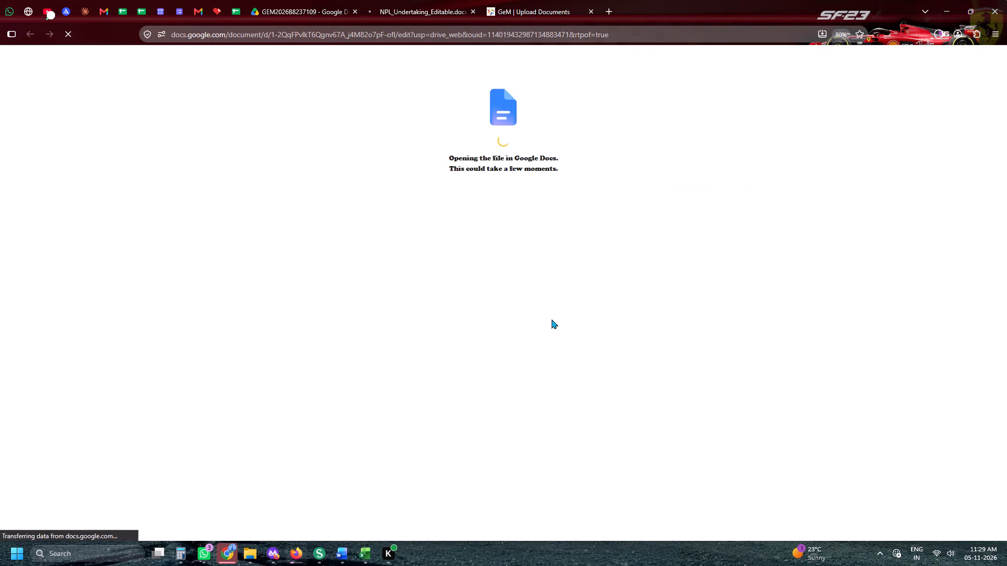
scroll(551, 319, "down", 6)
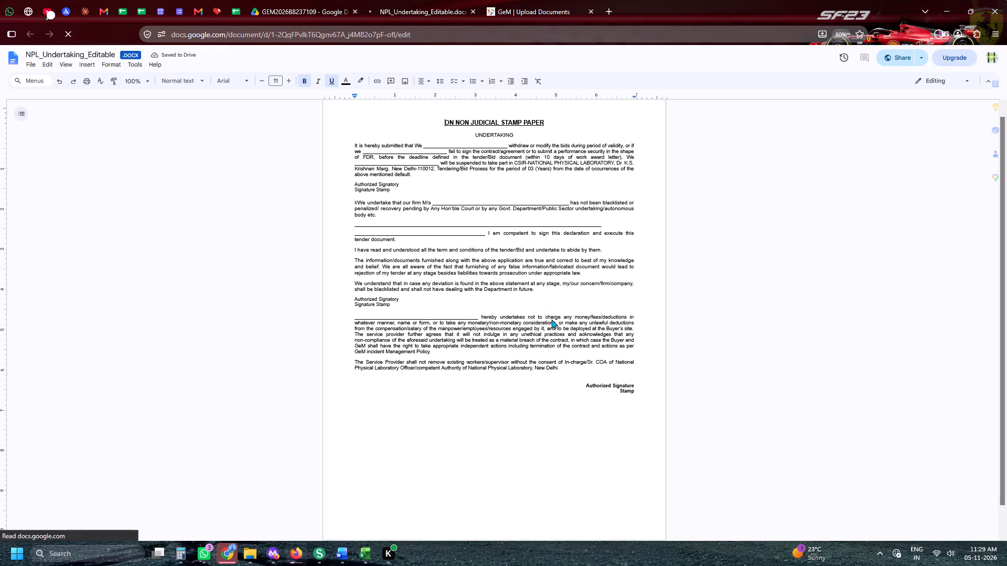
scroll(551, 319, "up", 7)
scroll(551, 319, "down", 7)
scroll(551, 319, "up", 5)
scroll(551, 319, "down", 6)
scroll(551, 319, "up", 12)
scroll(551, 319, "down", 8)
scroll(551, 319, "up", 7)
scroll(551, 319, "down", 7)
scroll(551, 319, "up", 7)
scroll(551, 319, "down", 8)
Copy the entire text of the NPL undertaking document.
key("ctrl+a")
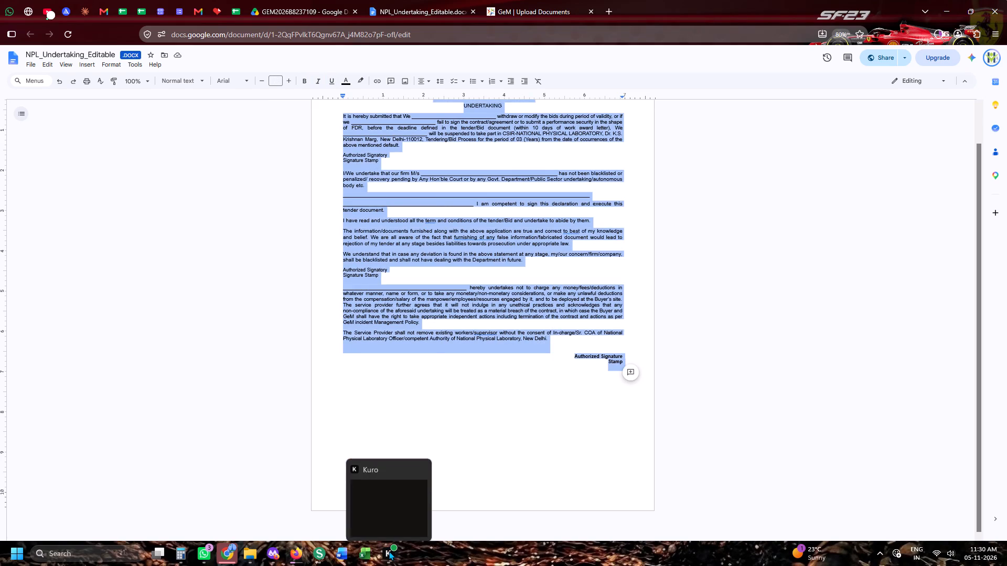
key("ctrl+c")
key("ctrl+c")
key("ctrl+c")
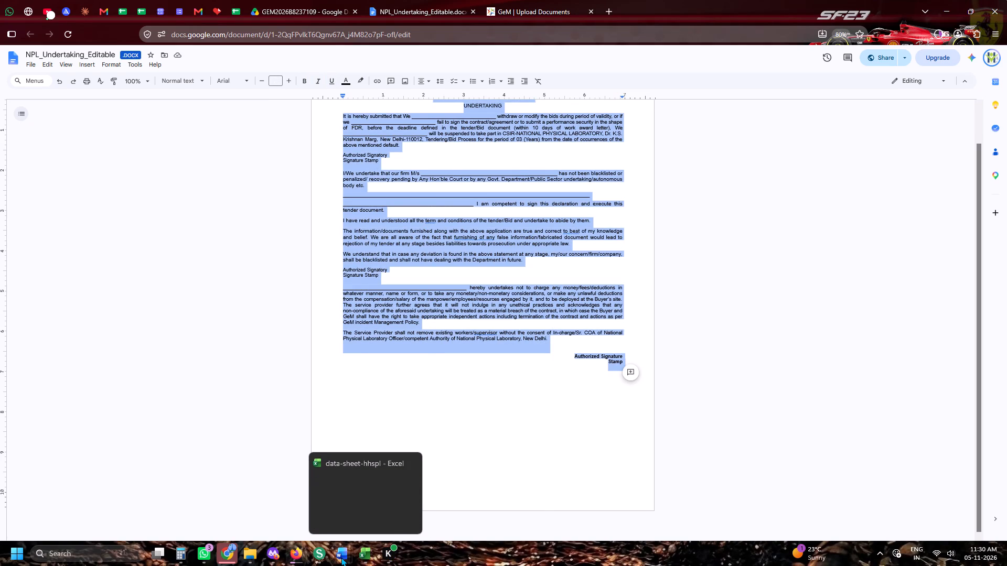
In Word, replace all text in stamp-100-2-hhspl with the copied NPL undertaking, and make it non-bold and justified.
left_click(472, 484)
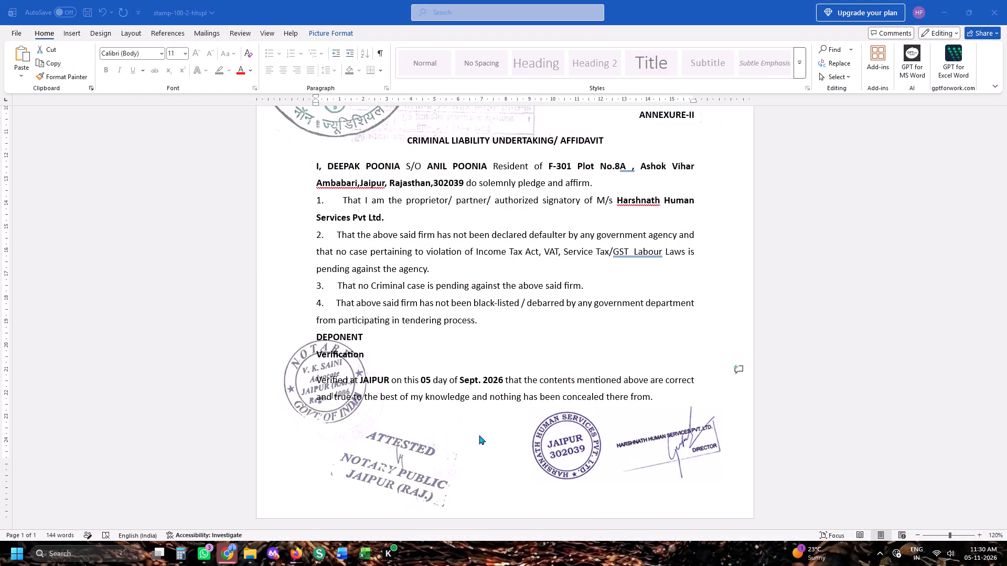
key("ctrl+a")
key("ctrl+v")
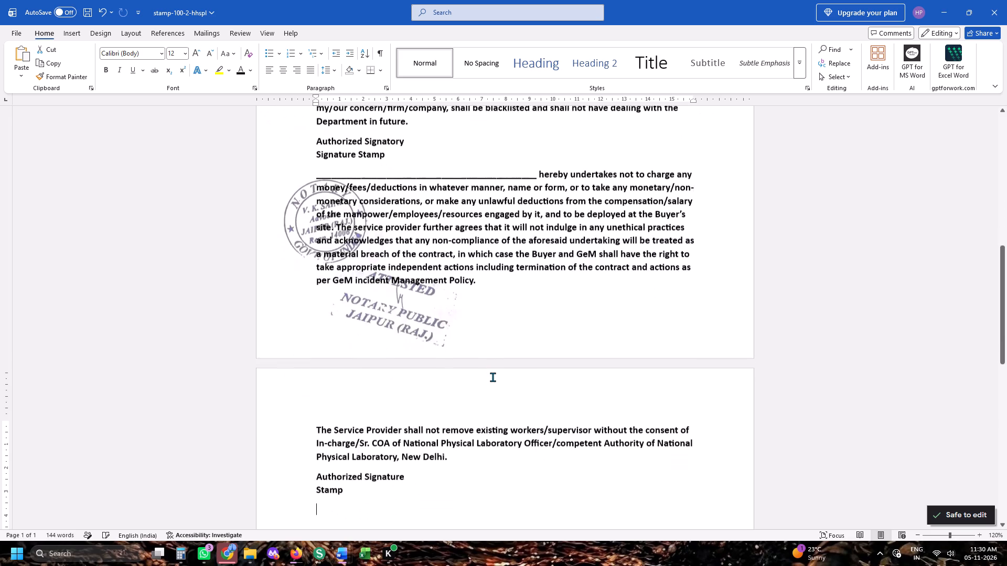
scroll(492, 377, "up", 2)
key("ctrl+a")
key("ctrl+b")
key("ctrl+j")
Insert blank lines above the undertaking text so it starts below the Rs. 100 stamp paper image.
scroll(492, 377, "up", 13)
left_click(313, 179)
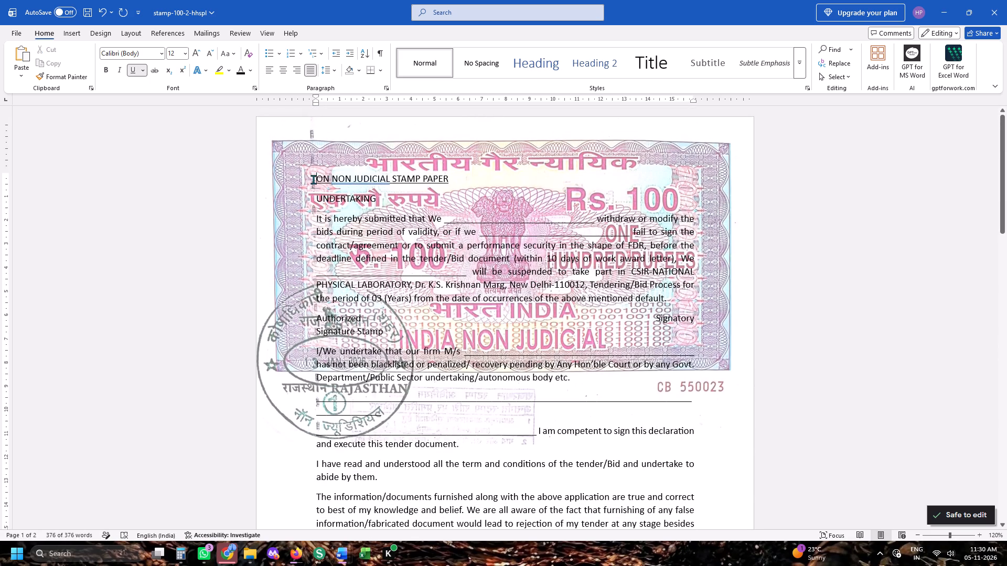
key("Return")
key("Return")
key("Return")
key("Return")
key("Return")
key("Return")
key("Return")
key("Return")
key("Return")
key("Return")
key("Return")
key("Return")
key("Return")
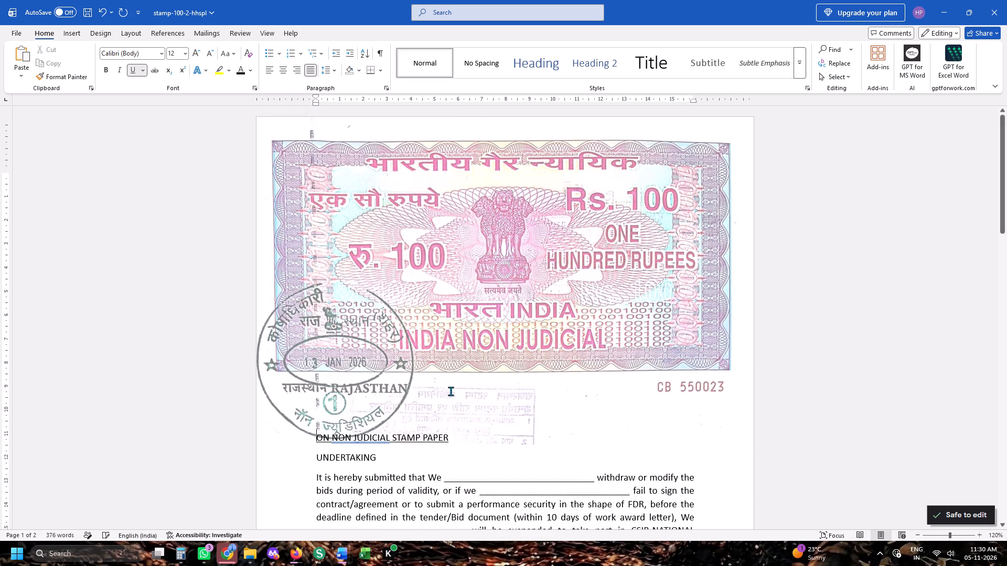
Delete the "ON NON JUDICIAL STAMP PAPER" title line.
left_click_drag(467, 437, 308, 433)
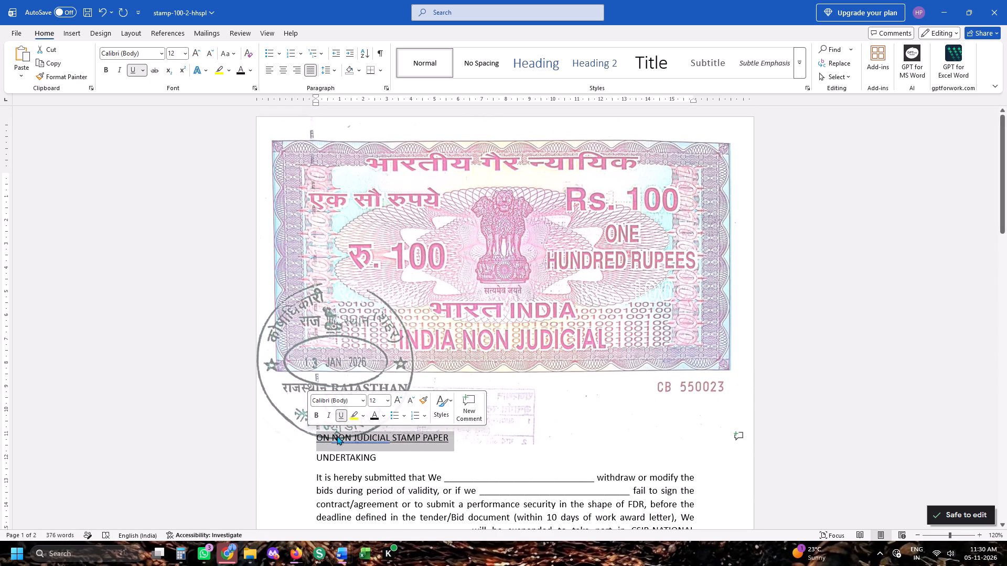
key("Delete")
Make the UNDERTAKING heading bold, underlined and centred, and remove one blank line above it.
left_click_drag(397, 439, 309, 438)
key("ctrl+b")
key("ctrl+u")
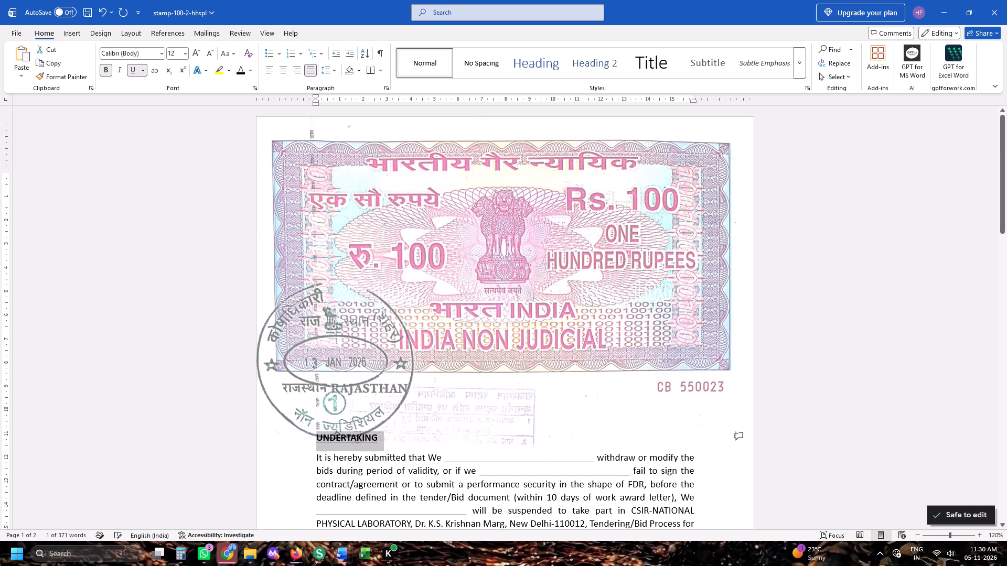
key("ctrl+e")
left_click(431, 419)
key("BackSpace")
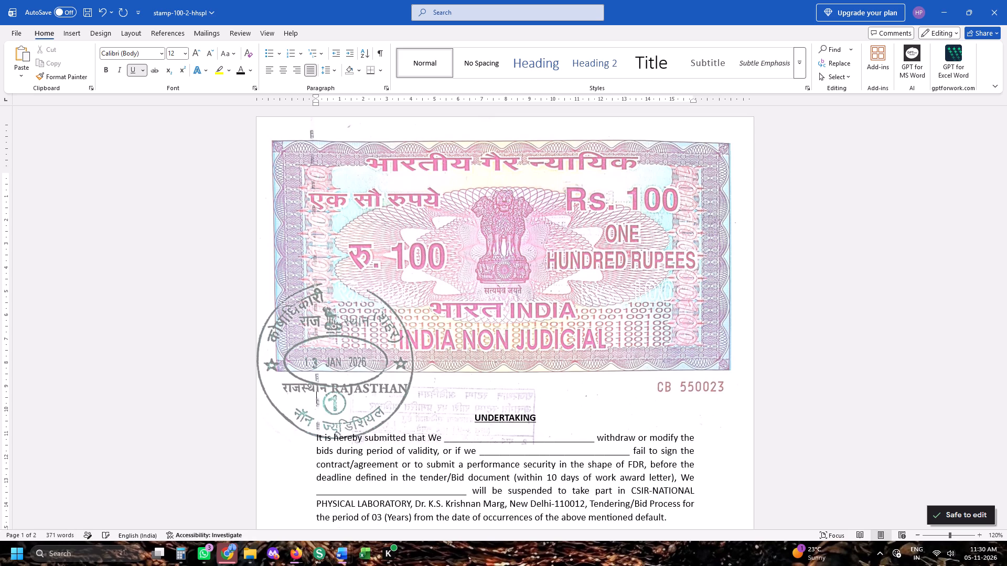
Fill the blank after "It is hereby submitted that We" with Harshnath Human Services Pvt Ltd in bold, followed by a space.
scroll(437, 411, "down", 1)
double_click(495, 398)
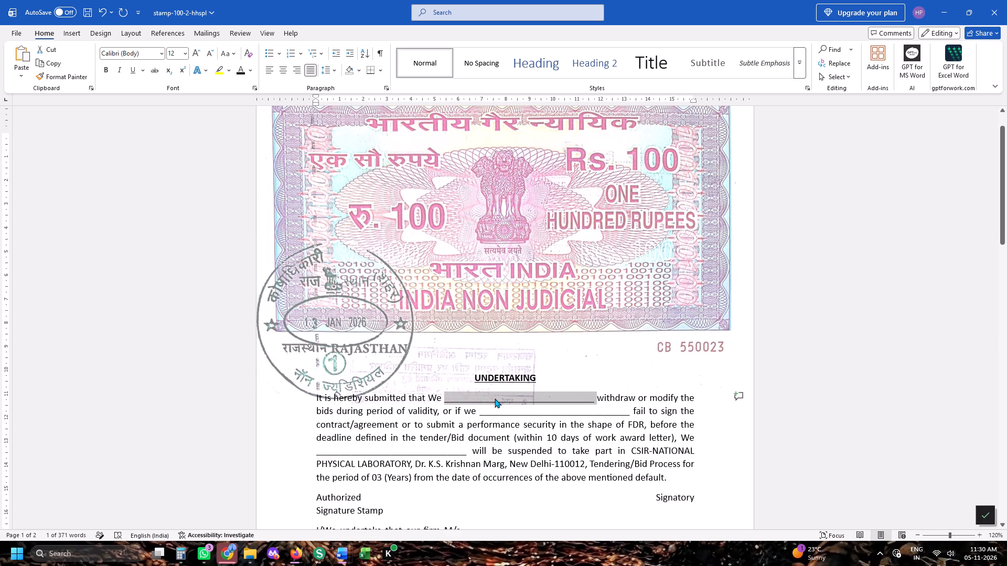
key("ctrl+b")
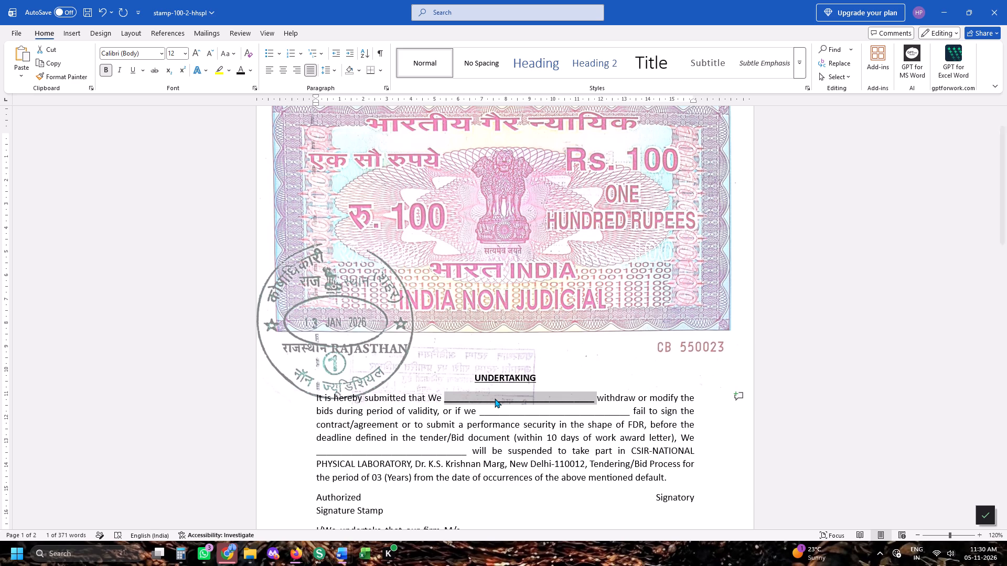
key("super+v")
key("End")
key("End")
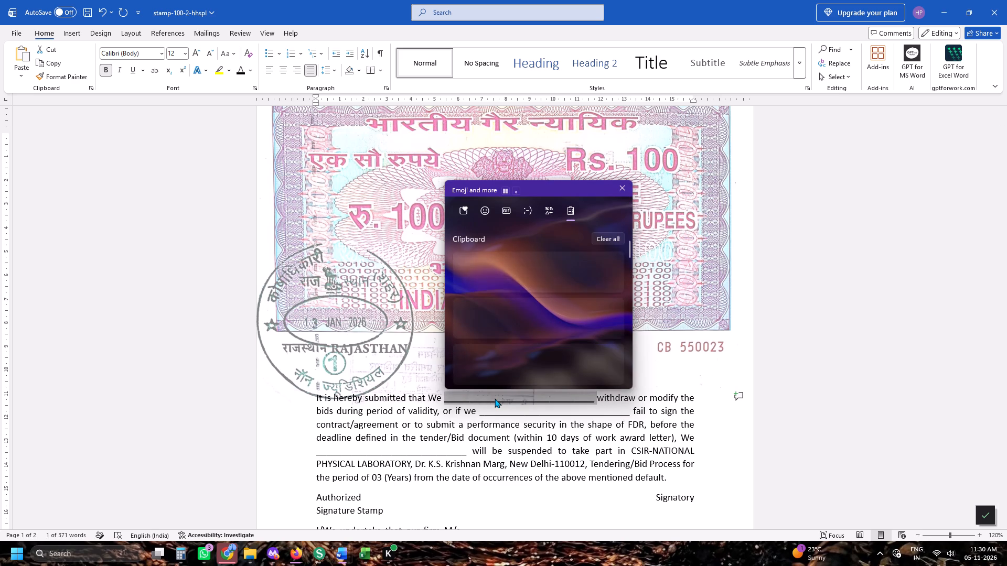
key("End")
key("Return")
key("ctrl+v")
key("BackSpace")
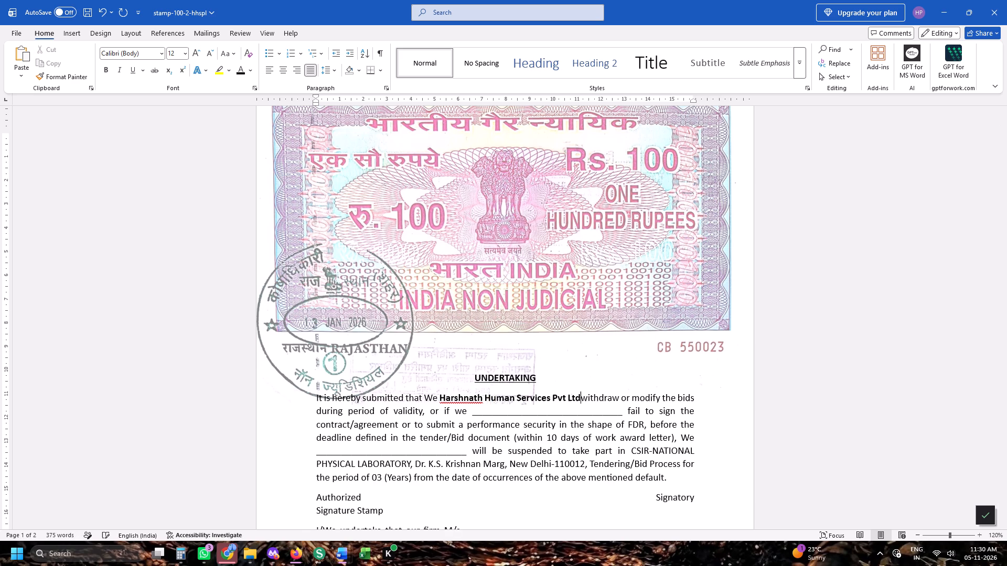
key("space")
Delete the underscore blank after "or if we" in the first paragraph.
double_click(544, 412)
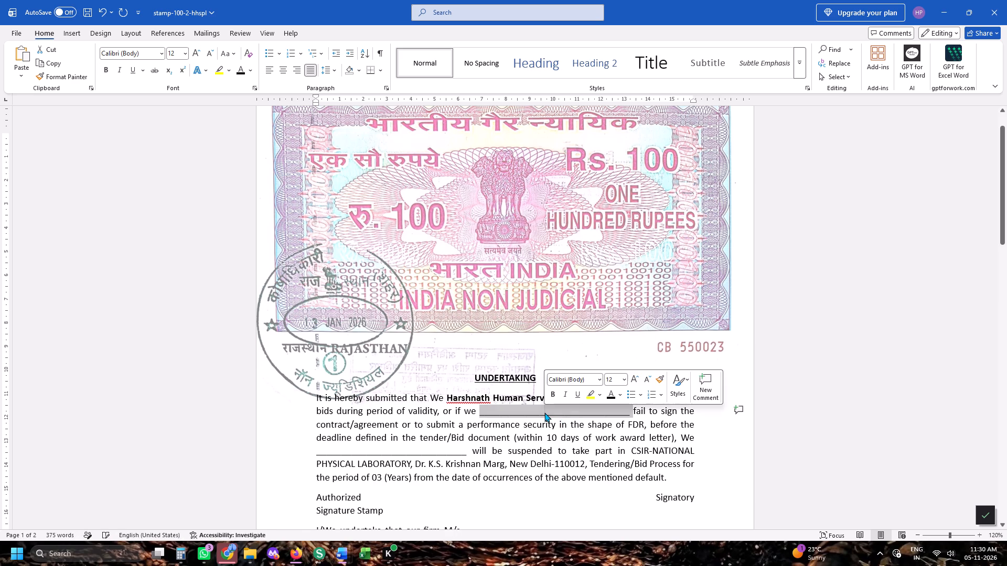
key("Delete")
Fill the blank before "will be suspended" with Harshnath Human Services Pvt Ltd, followed by a space.
double_click(559, 437)
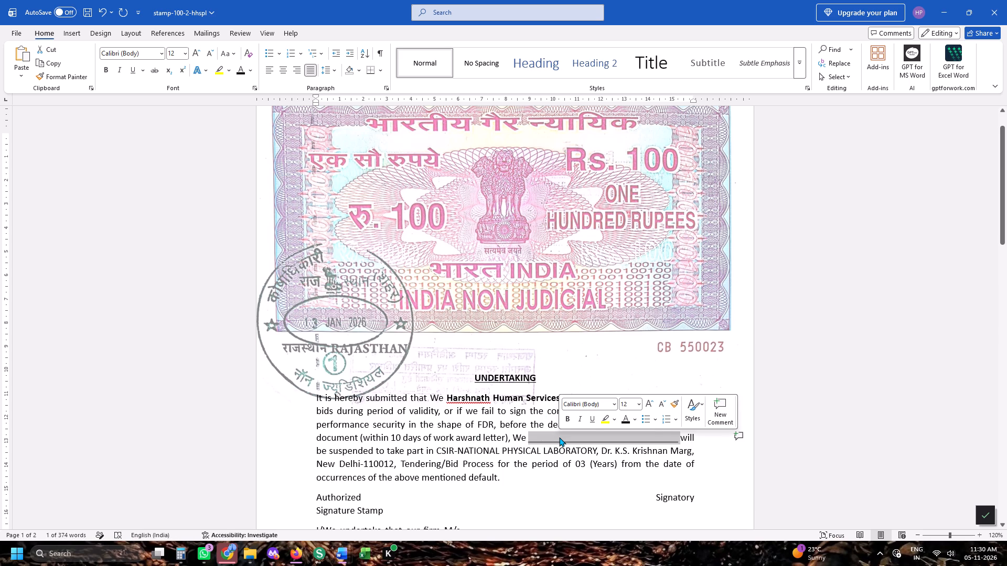
key("ctrl+v")
key("BackSpace")
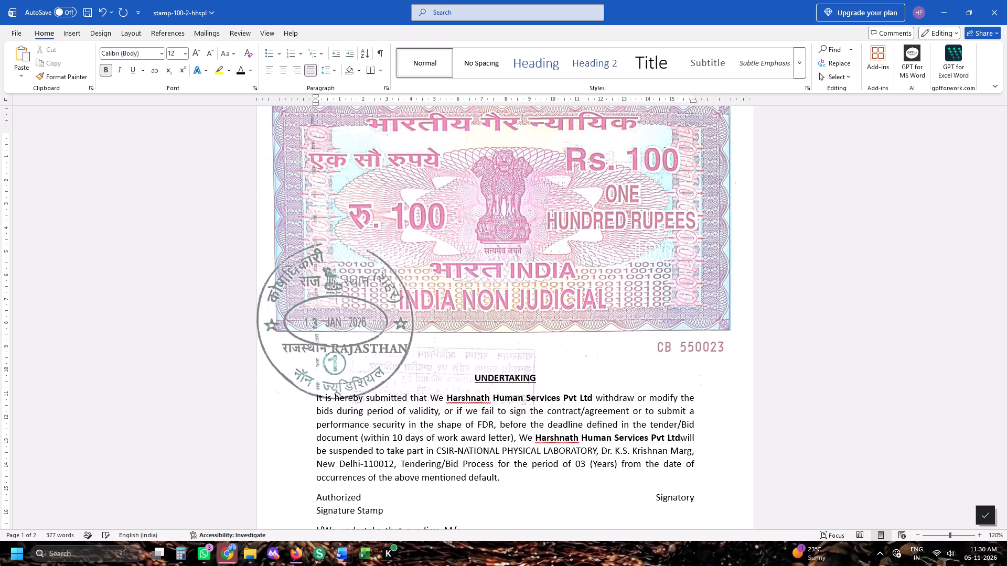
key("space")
Check the original undertaking's layout in Google Docs, then replace the first Authorized Signatory and Signature Stamp block in Word with "Or".
scroll(464, 434, "down", 4)
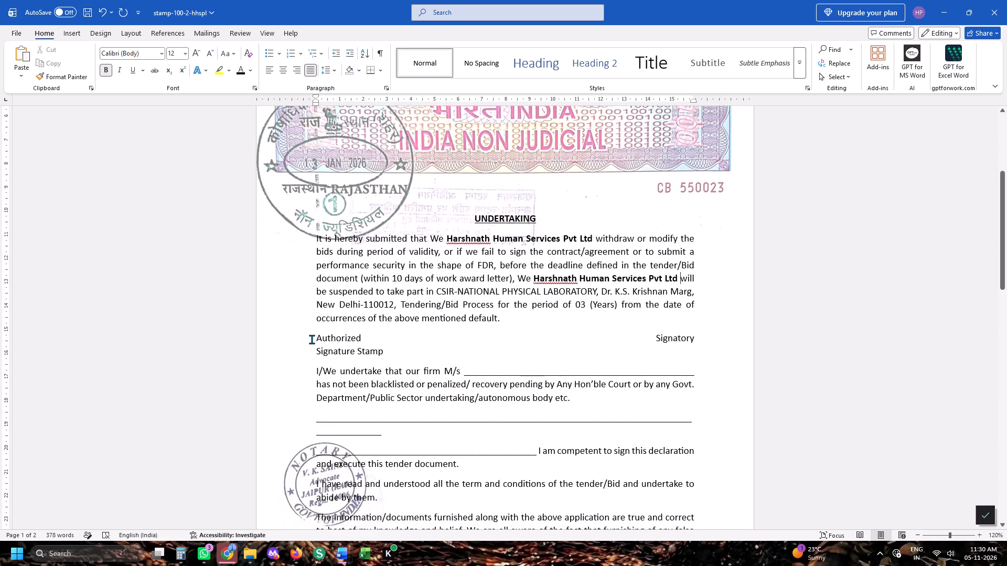
left_click_drag(312, 339, 401, 349)
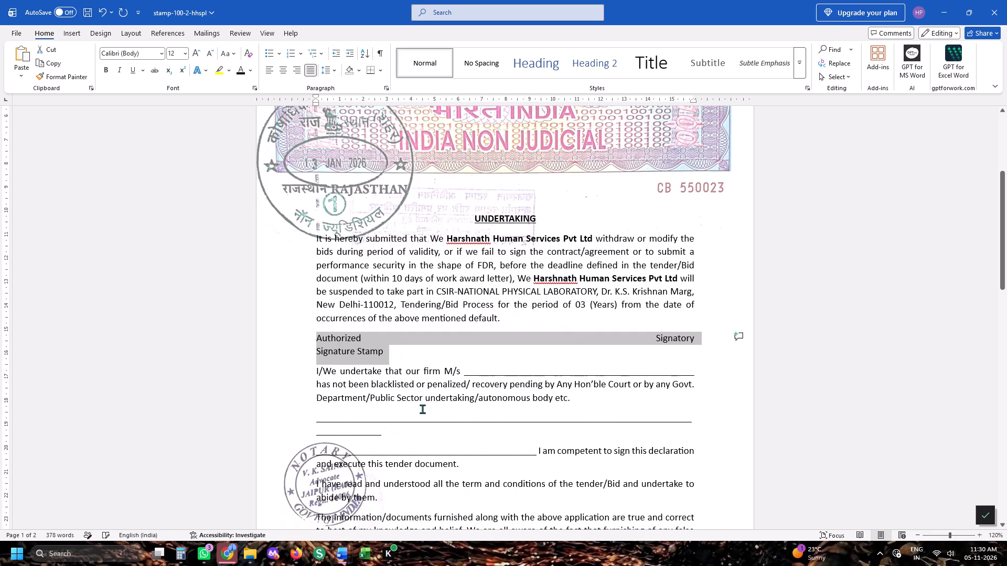
key("alt+Tab")
left_click(387, 264)
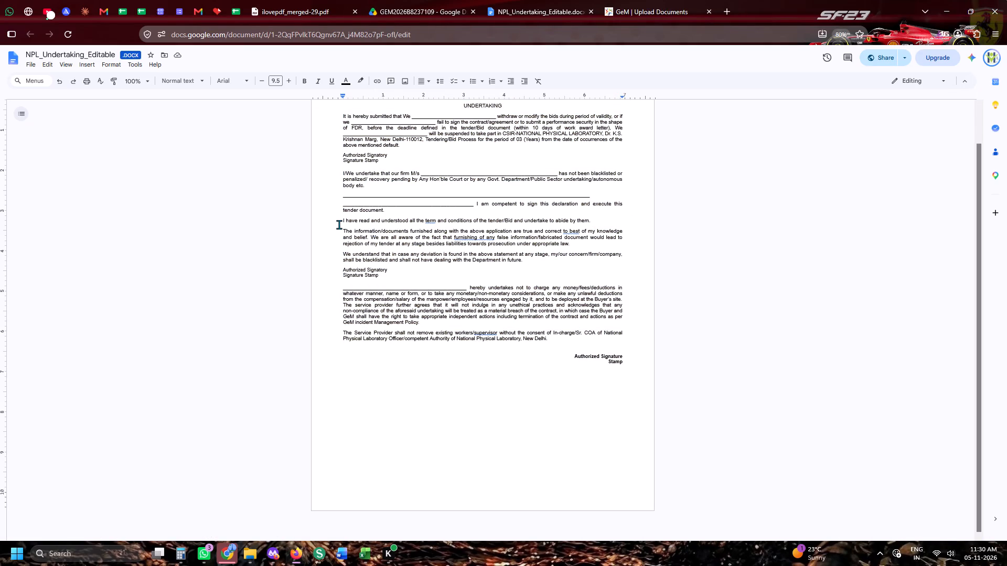
left_click_drag(339, 179, 525, 260)
scroll(525, 260, "up", 3)
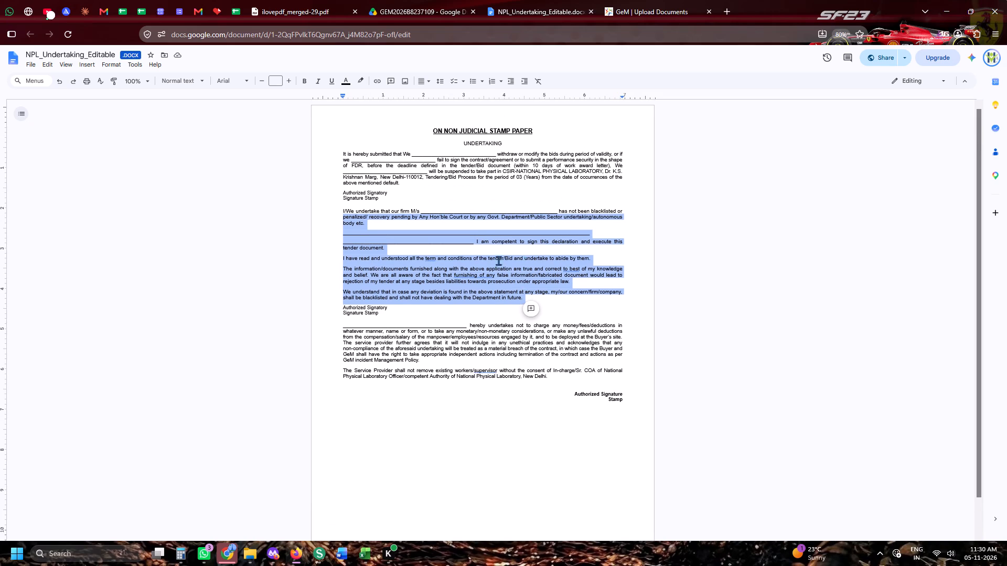
key("alt+Tab")
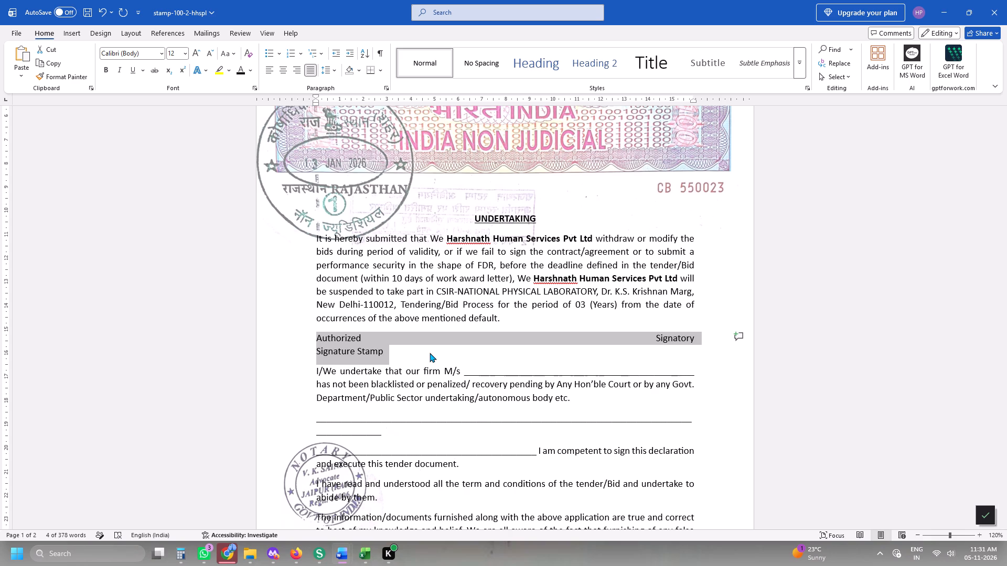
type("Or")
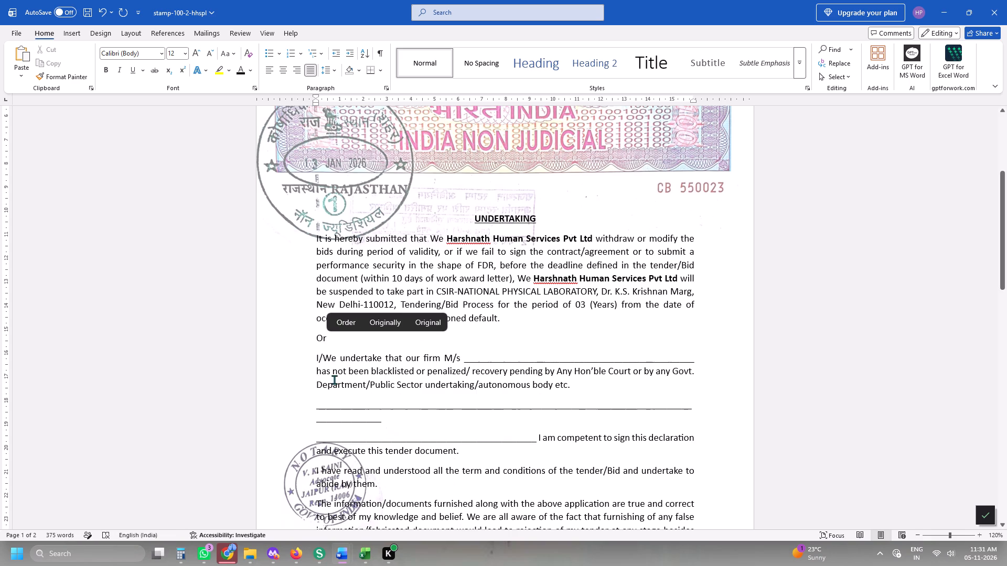
Change "I/We" at the start of the blacklisting declaration to "I" followed by the authorized signatory's name.
left_click(336, 356)
key("BackSpace")
key("BackSpace")
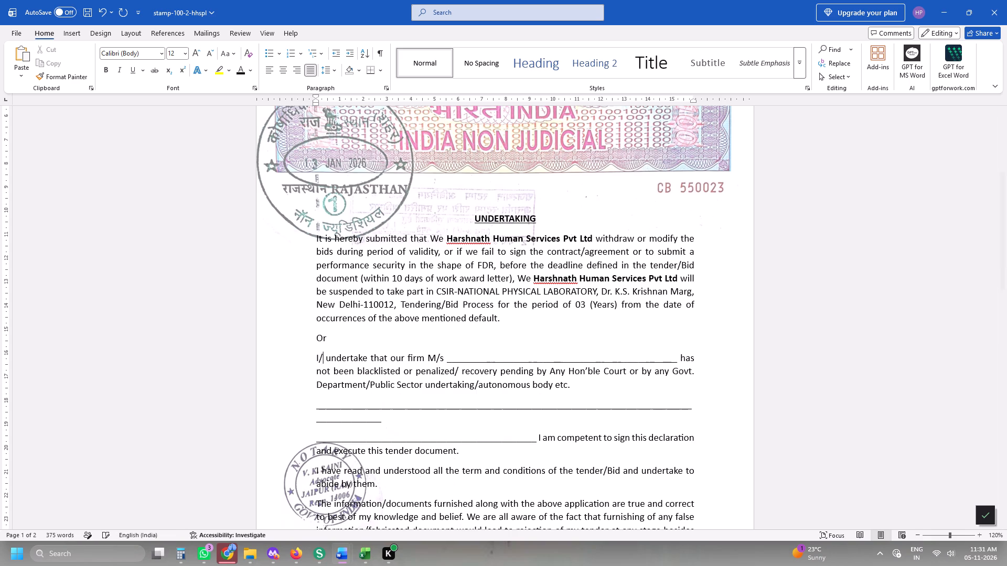
key("BackSpace")
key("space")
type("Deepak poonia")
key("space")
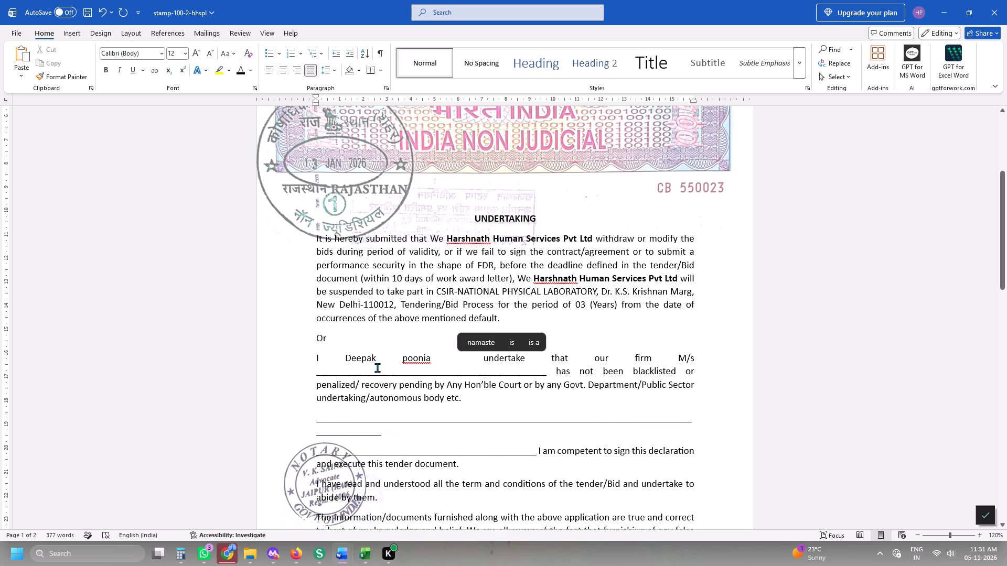
Fill the blank after "our firm M/s" with Harshnath Human Services Pvt Ltd in bold, followed by a space.
double_click(384, 373)
key("ctrl+b")
key("super+v")
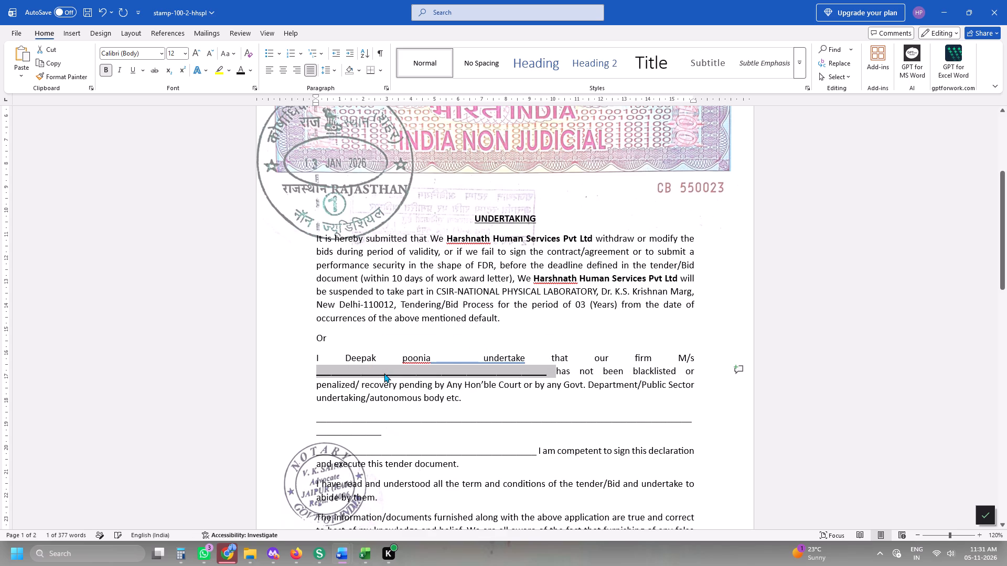
key("End")
key("End")
key("End")
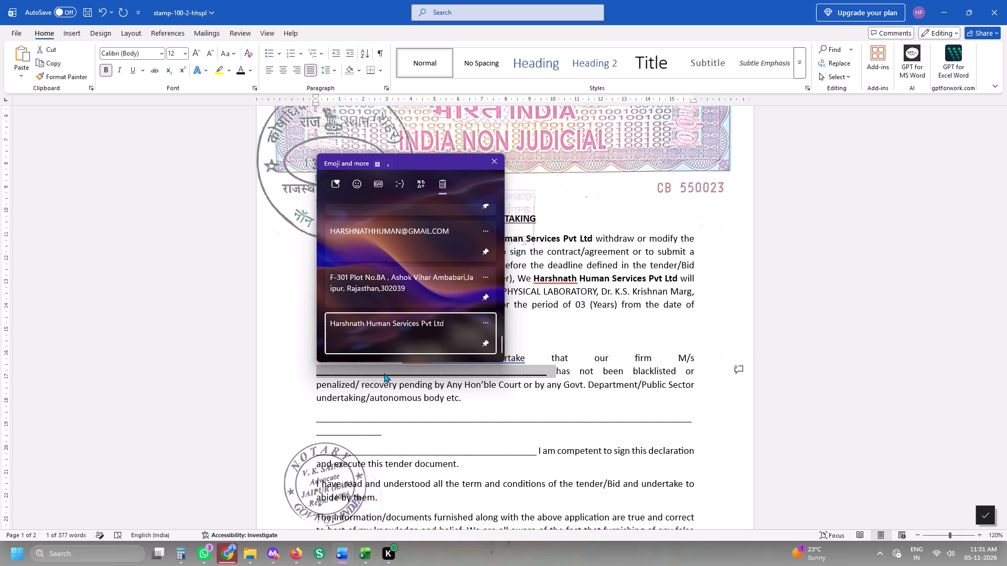
key("Return")
key("ctrl+v")
key("BackSpace")
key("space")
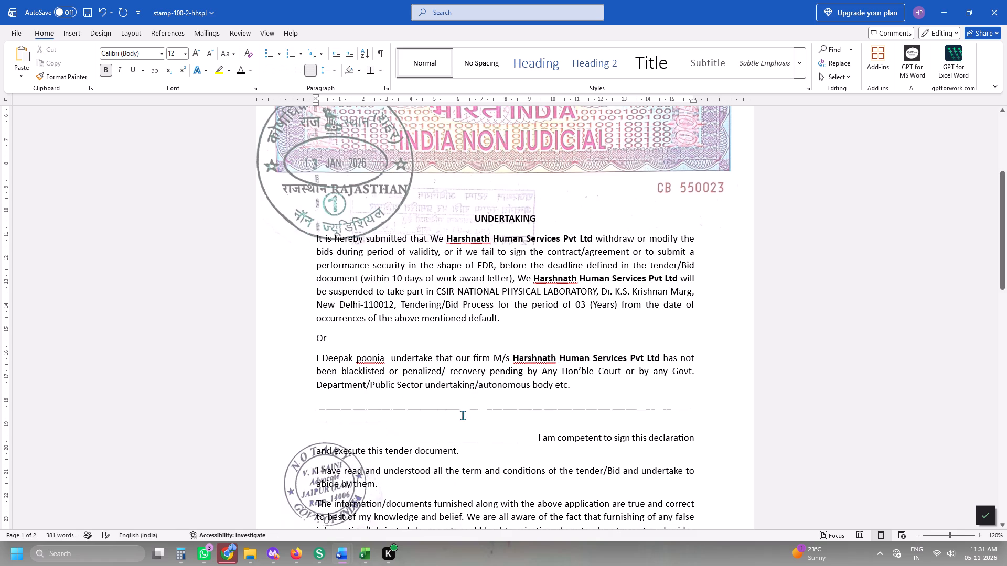
Delete the underscore blanks before "I am competent to sign this declaration".
left_click_drag(319, 413, 509, 433)
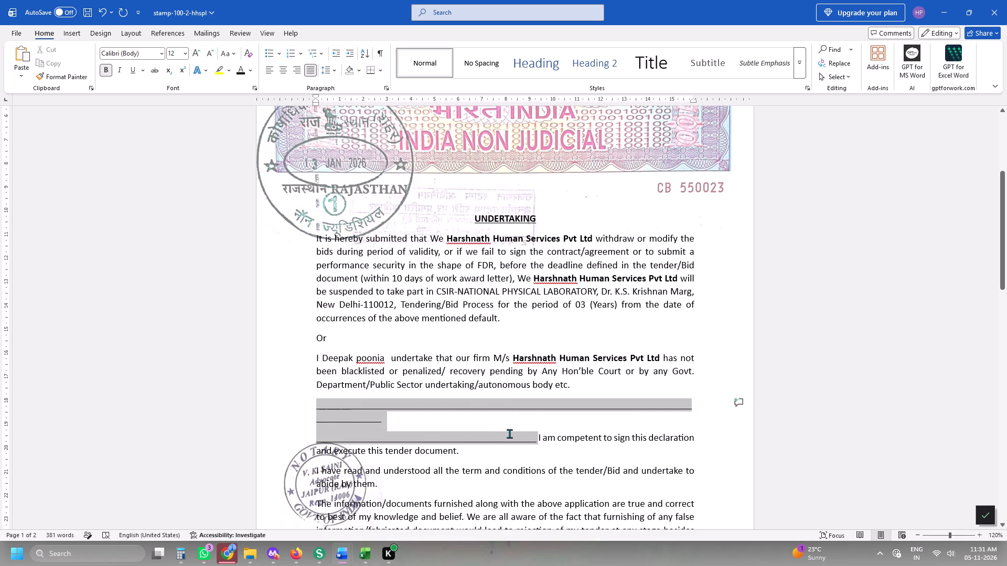
left_click_drag(509, 433, 510, 433)
key("Delete")
Delete the Authorized Signatory and Signature Stamp block above the "hereby undertakes not to charge" paragraph.
scroll(585, 396, "down", 4)
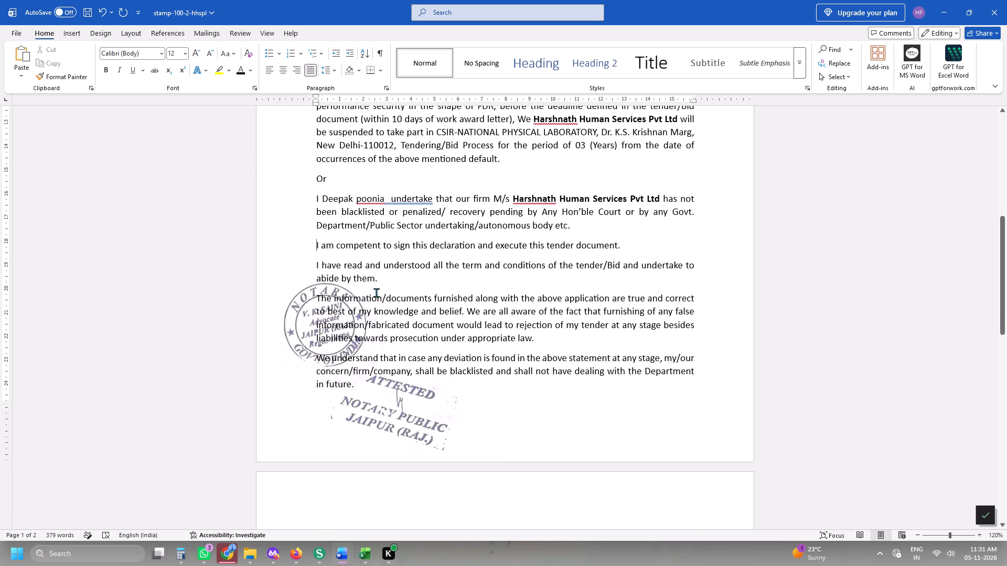
key("alt+Tab")
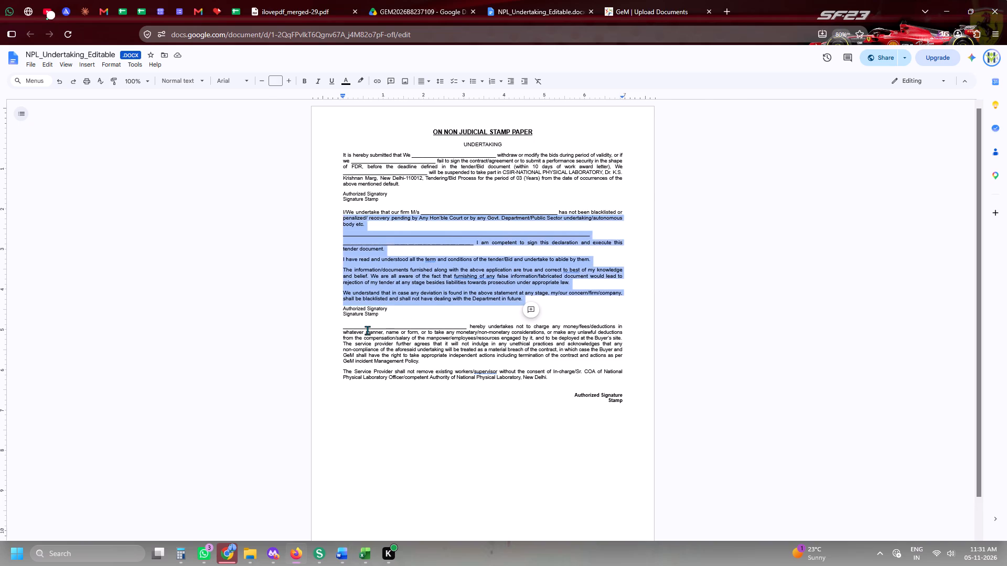
key("alt+Tab")
scroll(420, 390, "down", 6)
left_click_drag(400, 305, 375, 303)
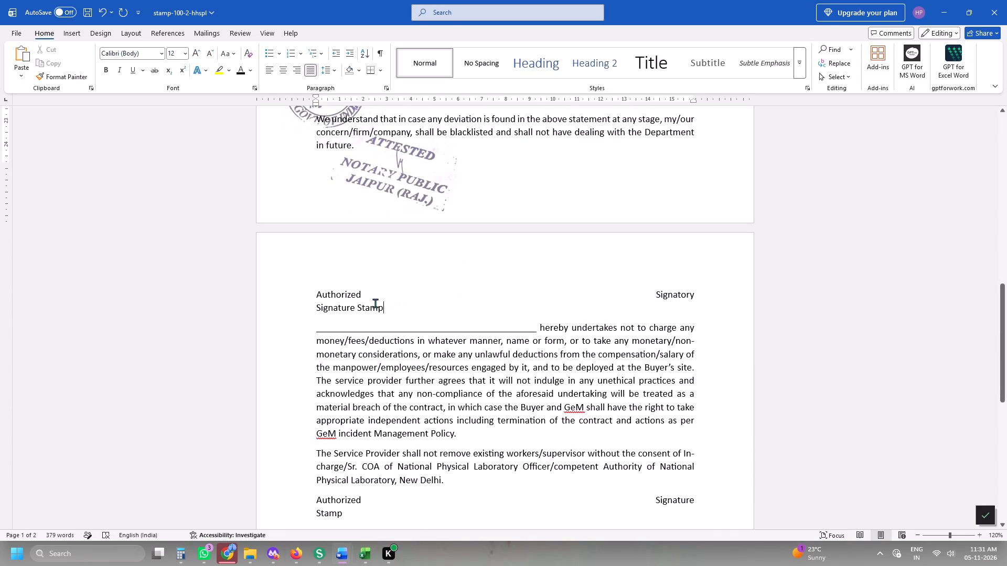
left_click_drag(375, 303, 290, 283)
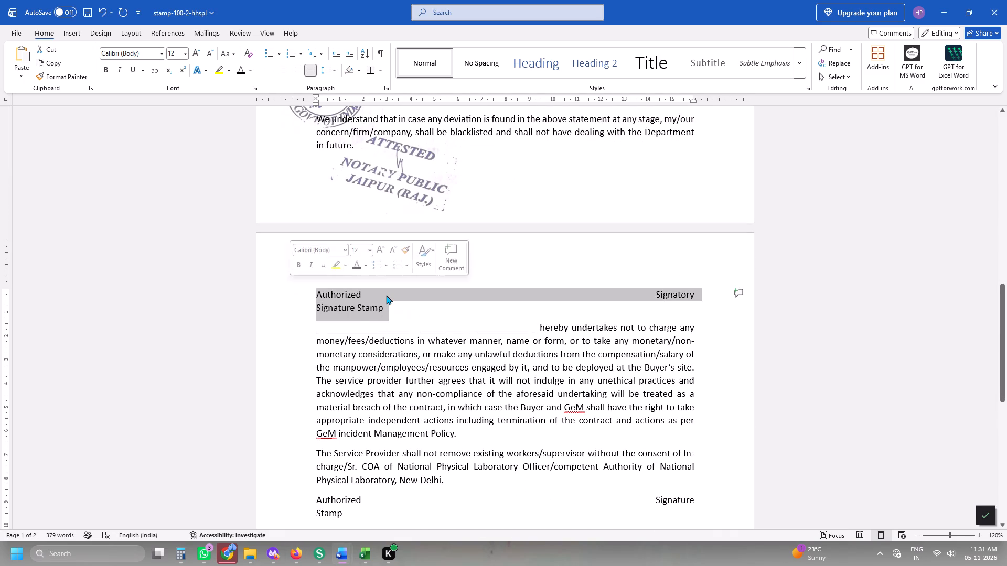
left_click(386, 295)
left_click_drag(393, 311, 298, 294)
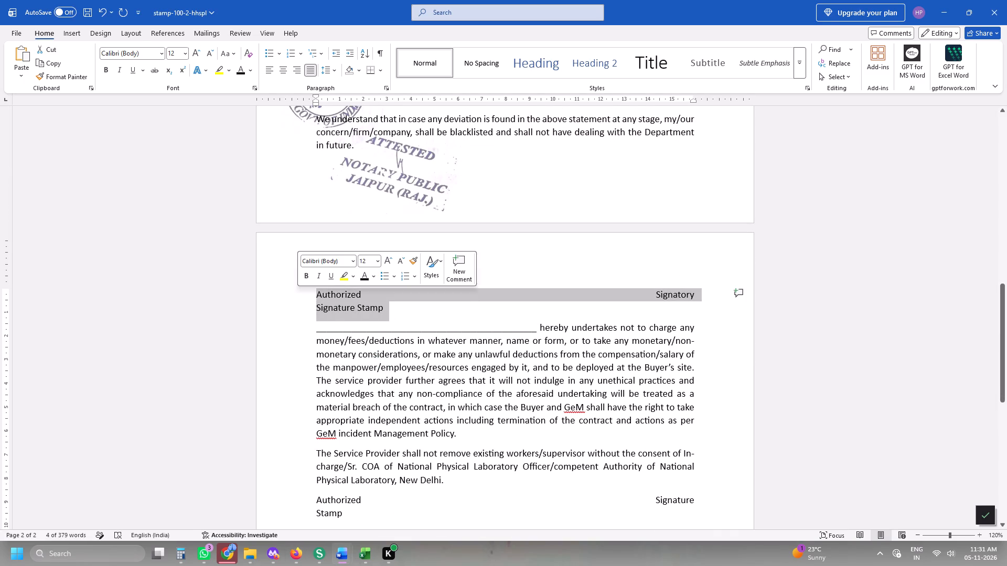
key("Delete")
Replace the underscore blank before "hereby undertakes not to charge" with Harshnath Human Services Pvt Ltd in bold, followed by a space.
scroll(363, 303, "up", 3)
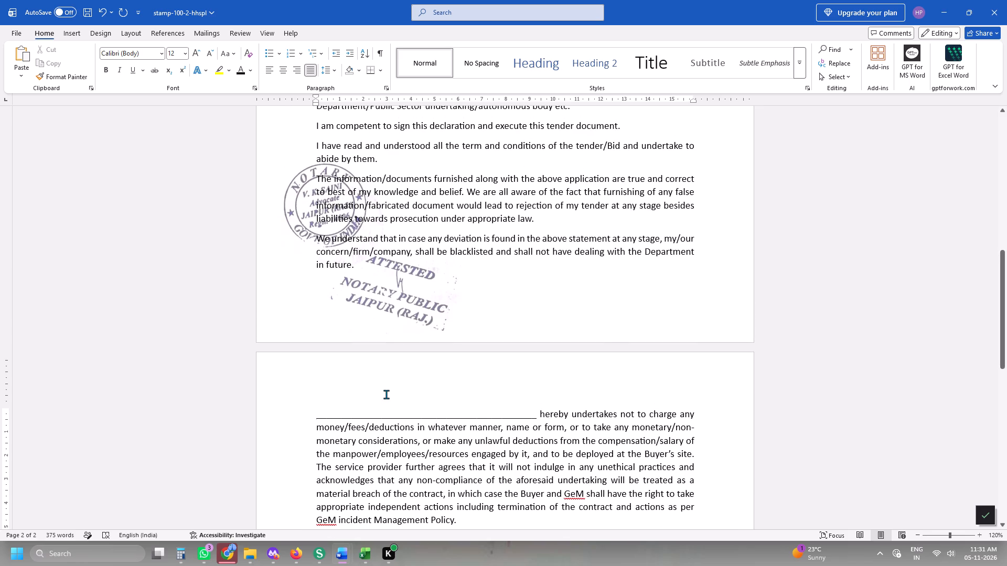
left_click(378, 405)
double_click(377, 407)
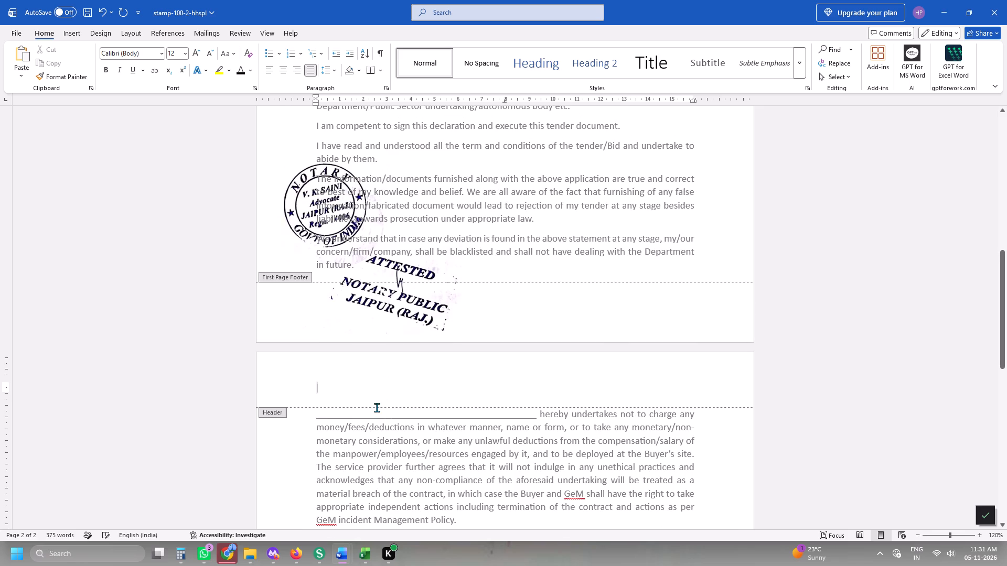
left_click(381, 427)
left_click(379, 422)
triple_click(385, 437)
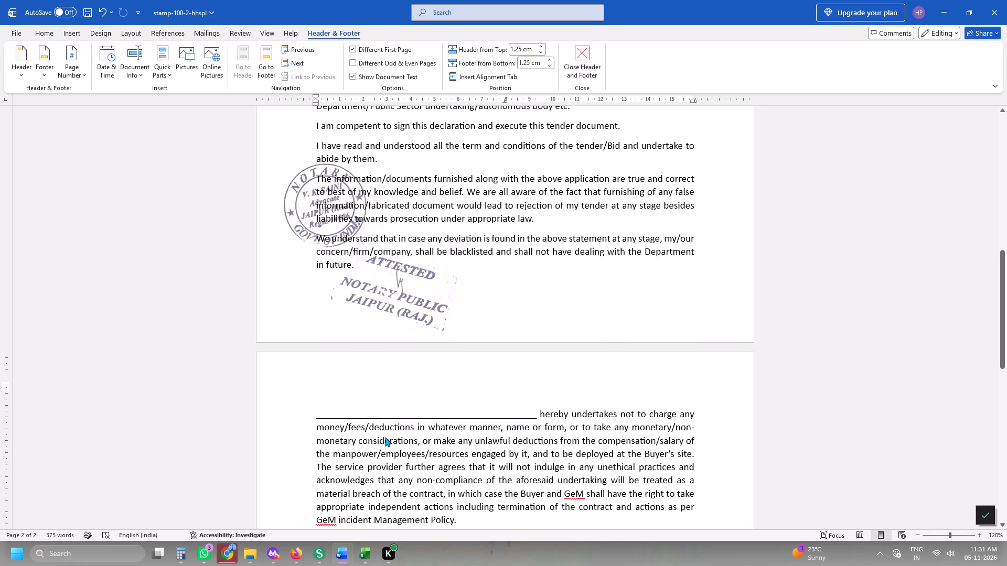
left_click(346, 418)
double_click(350, 413)
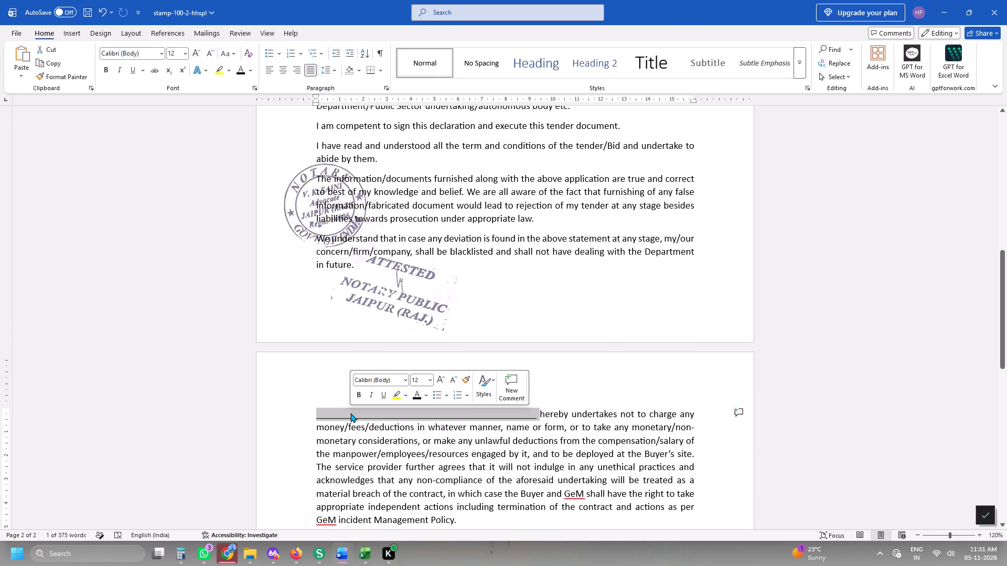
key("ctrl+v")
key("BackSpace")
key("BackSpace")
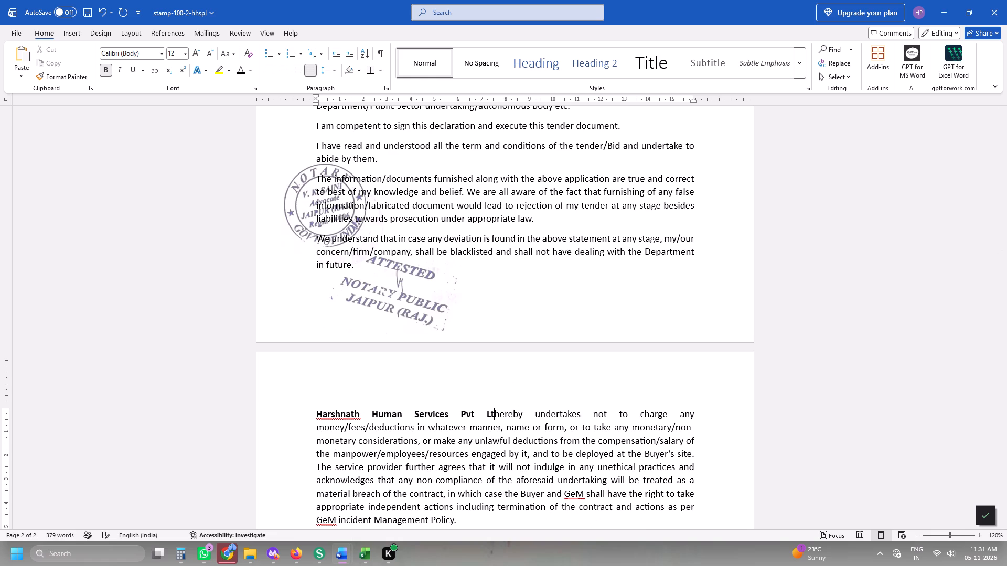
key("ctrl+z")
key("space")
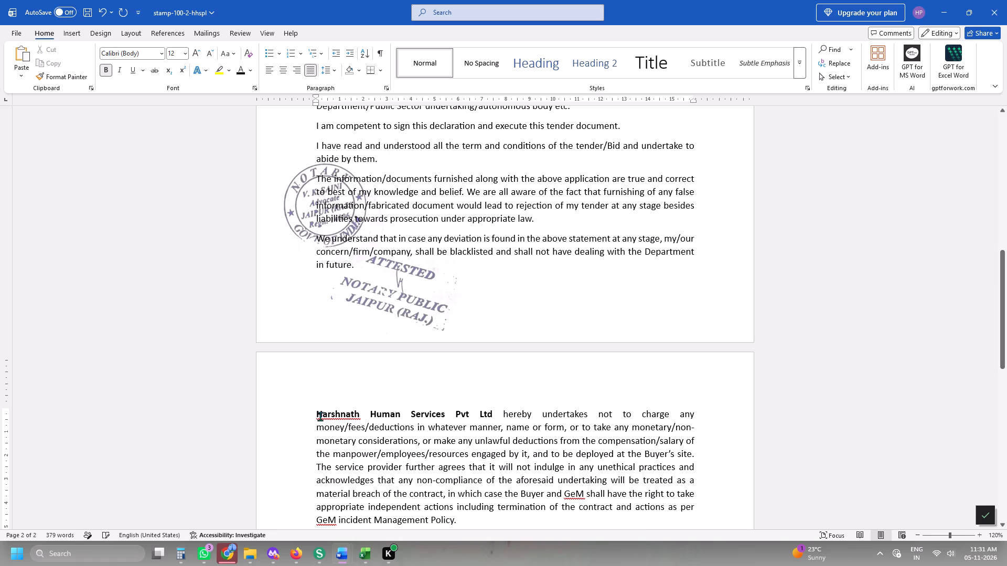
Make the "hereby undertakes not to charge" paragraph a bullet and reduce its left indent so the text starts just outside the margin.
left_click(317, 416)
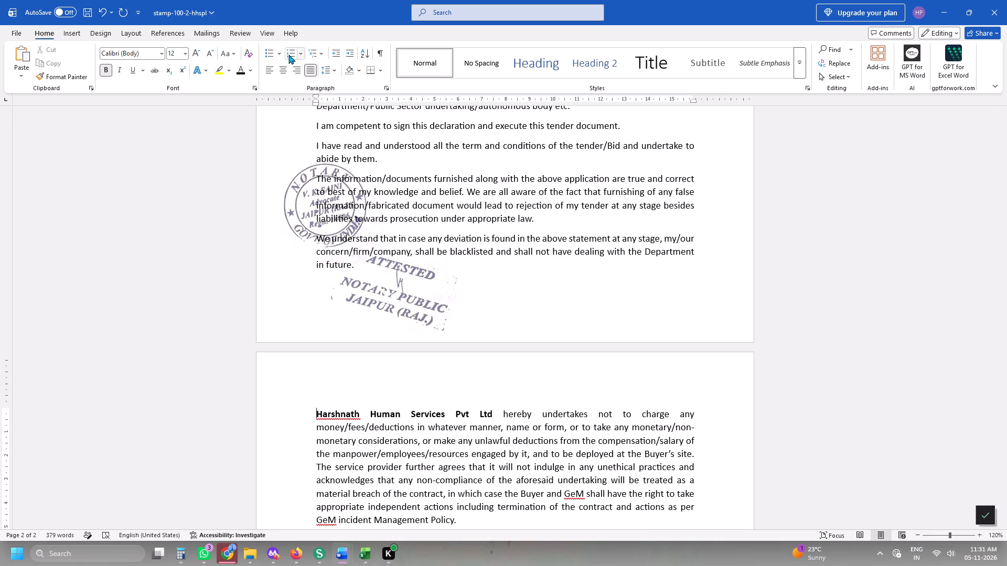
left_click(274, 52)
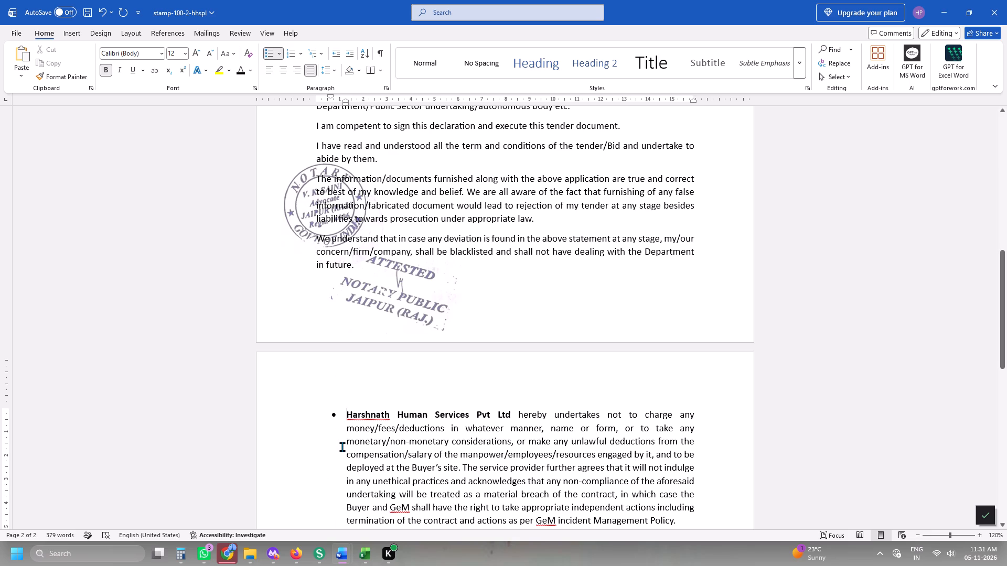
left_click(342, 447)
scroll(342, 448, "down", 4)
left_click_drag(344, 250, 506, 330)
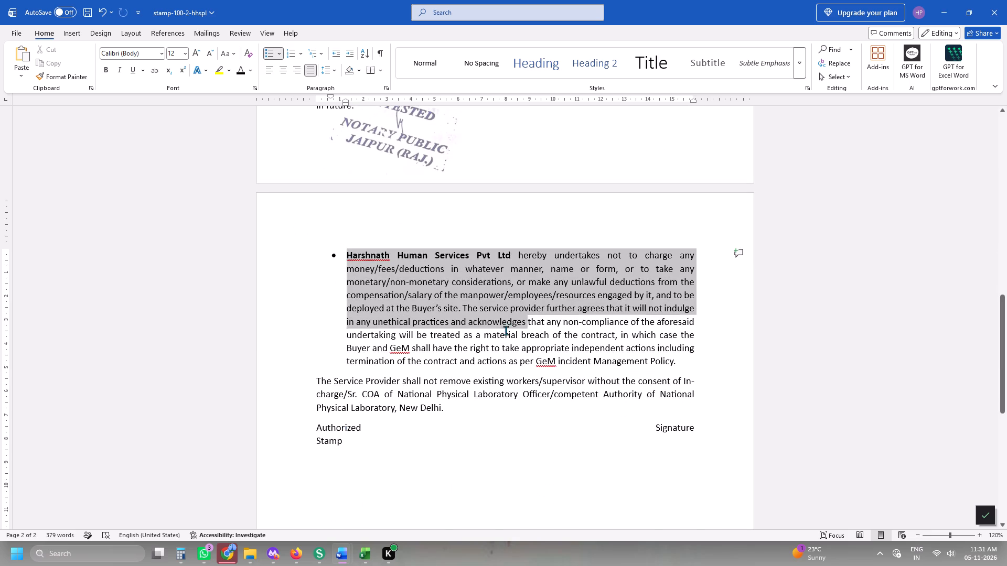
left_click_drag(506, 330, 676, 361)
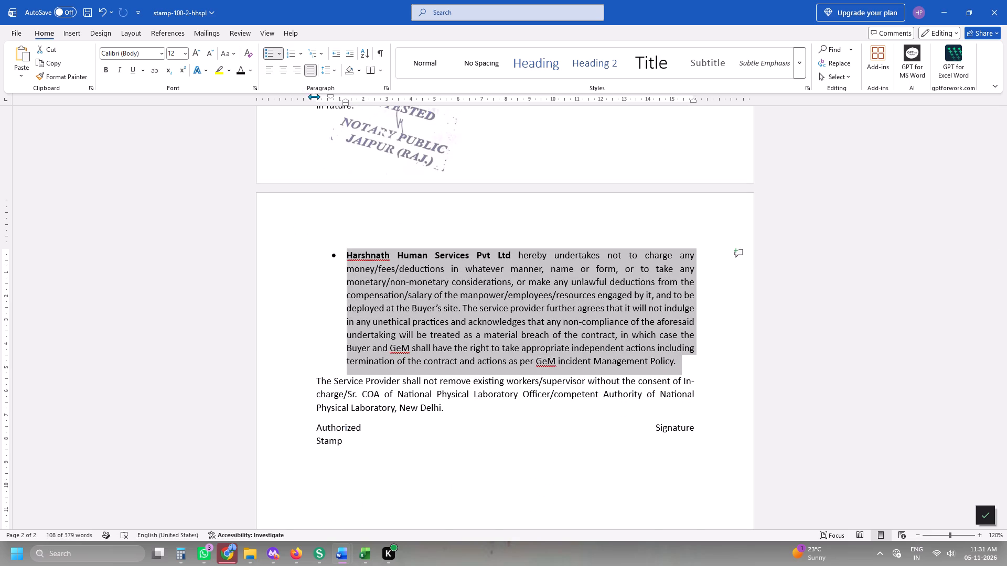
left_click_drag(344, 102, 315, 105)
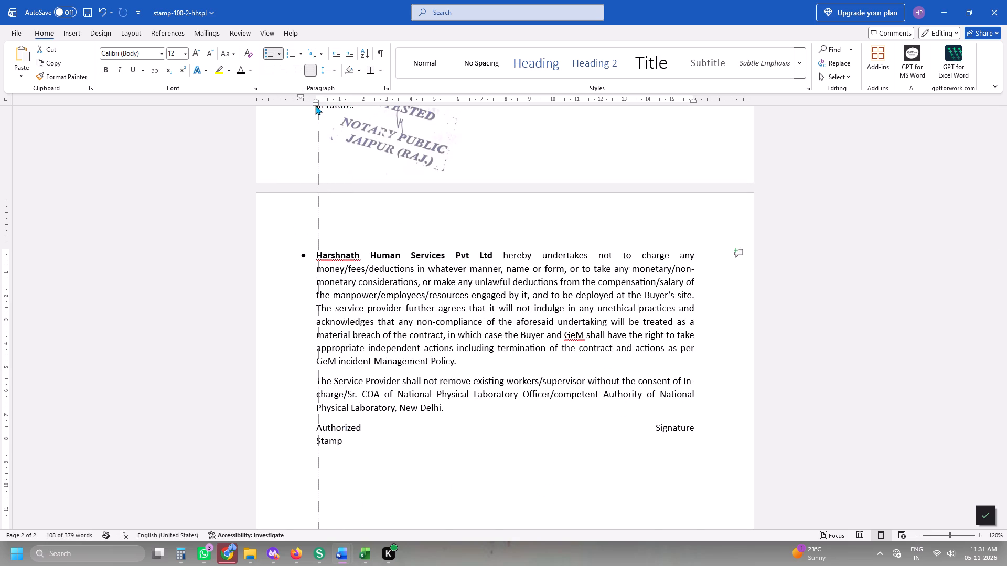
left_click_drag(315, 105, 312, 105)
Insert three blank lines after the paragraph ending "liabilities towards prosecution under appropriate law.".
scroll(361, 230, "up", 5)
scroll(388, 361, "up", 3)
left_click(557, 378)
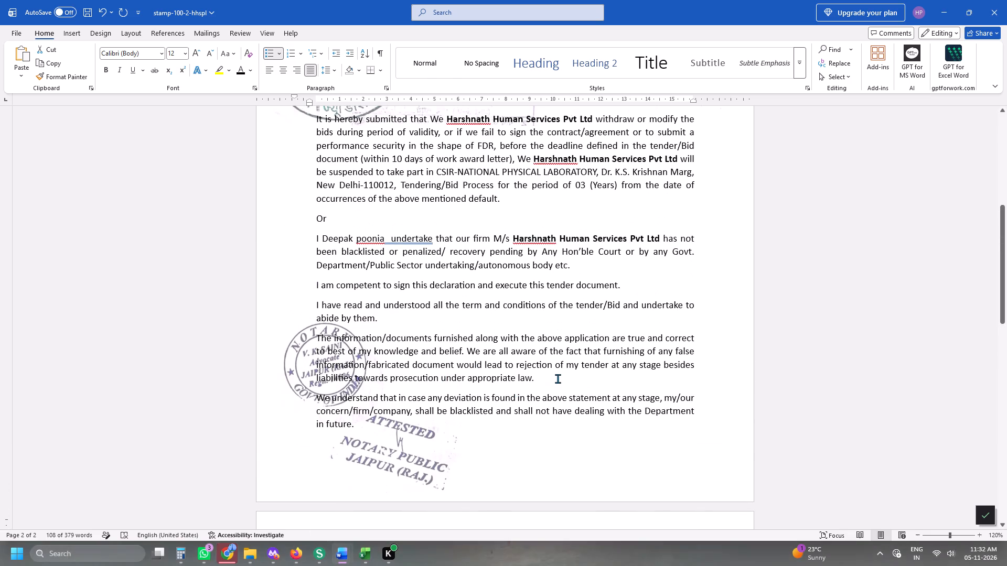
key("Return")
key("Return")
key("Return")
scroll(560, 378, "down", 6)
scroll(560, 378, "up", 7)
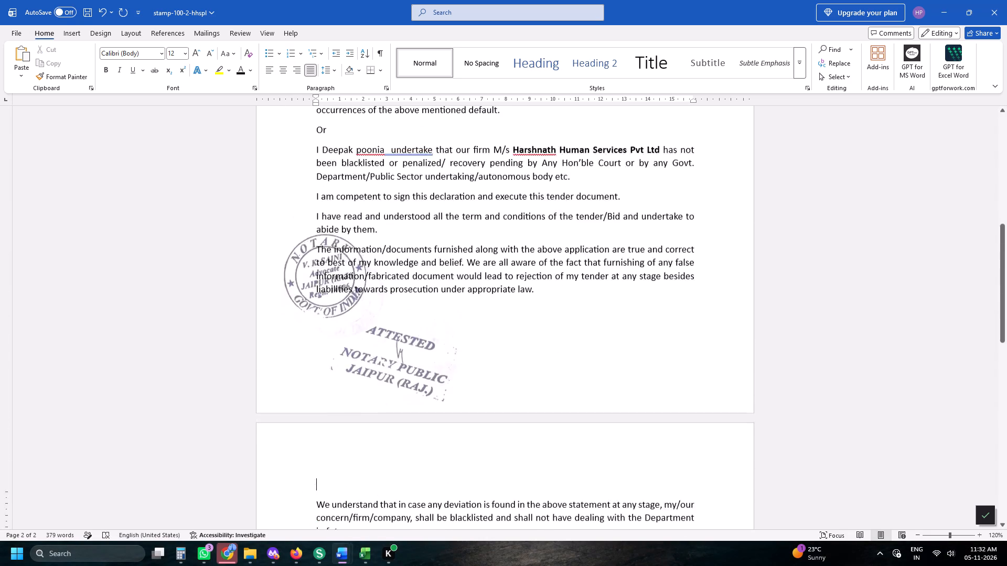
Insert six blank lines after "abide by them." to move the "The information/documents furnished" paragraph onto the second page.
scroll(560, 378, "up", 1)
left_click(402, 336)
key("Return")
key("Return")
key("Return")
key("Return")
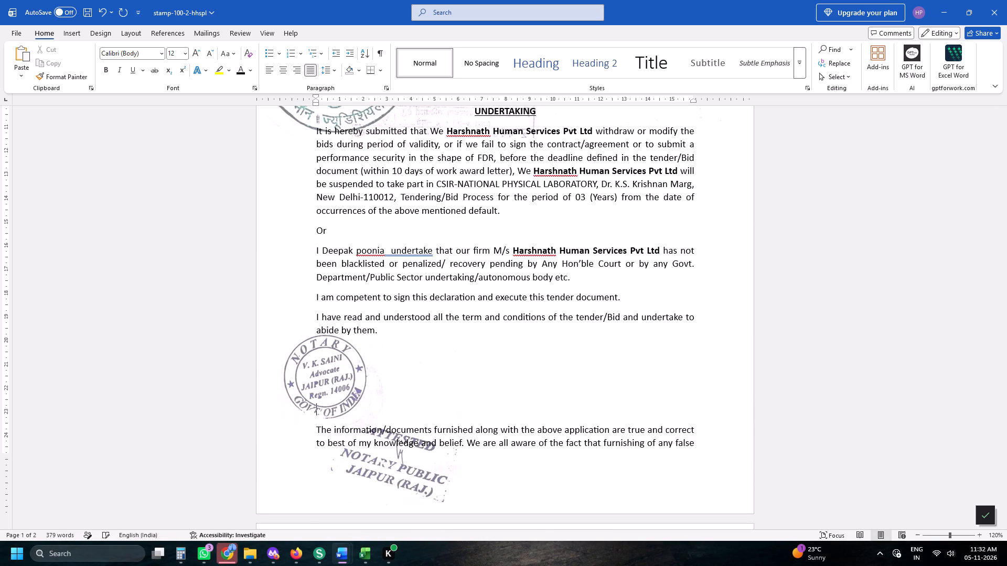
key("Return")
key("Return")
scroll(402, 334, "down", 5)
scroll(402, 334, "up", 7)
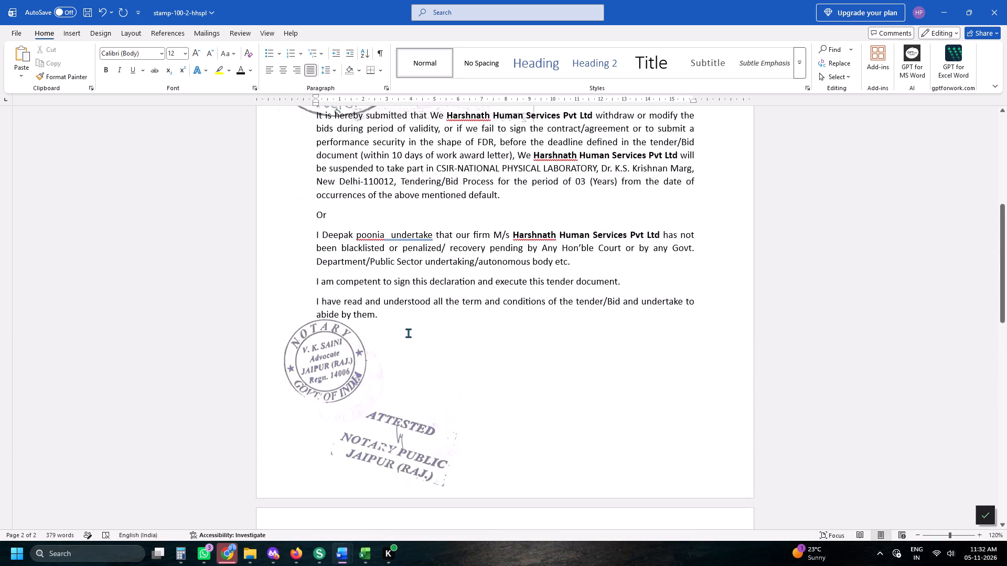
left_click(589, 282)
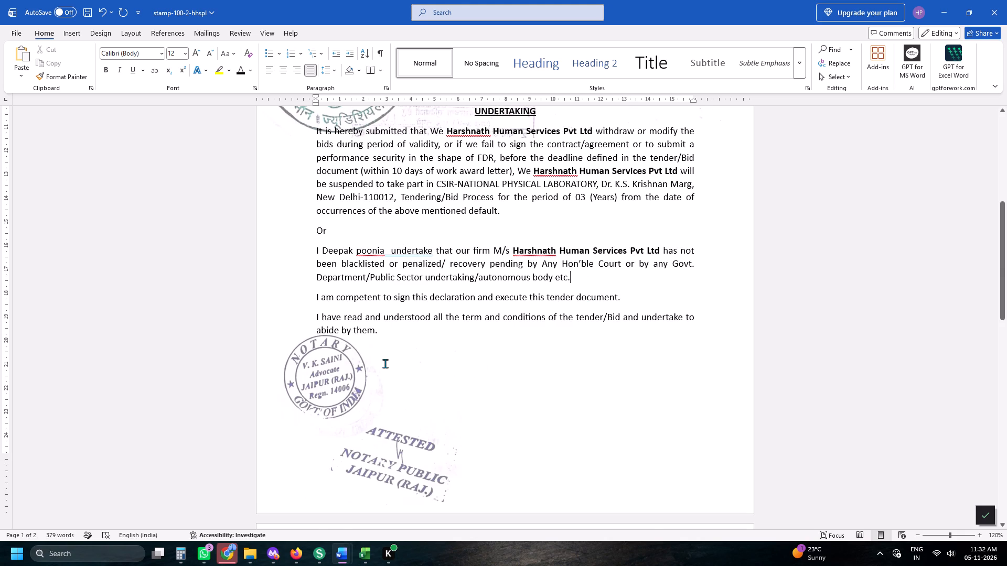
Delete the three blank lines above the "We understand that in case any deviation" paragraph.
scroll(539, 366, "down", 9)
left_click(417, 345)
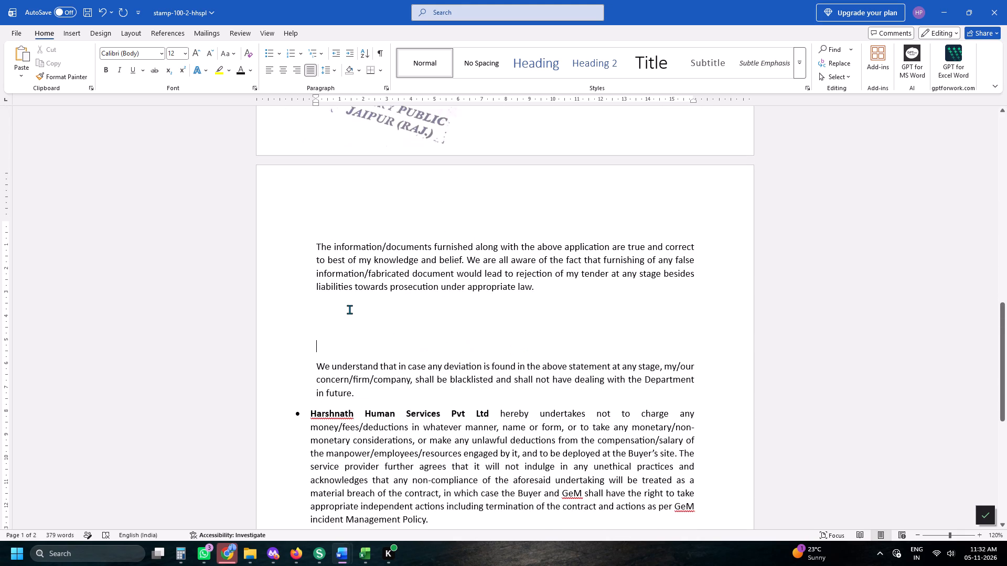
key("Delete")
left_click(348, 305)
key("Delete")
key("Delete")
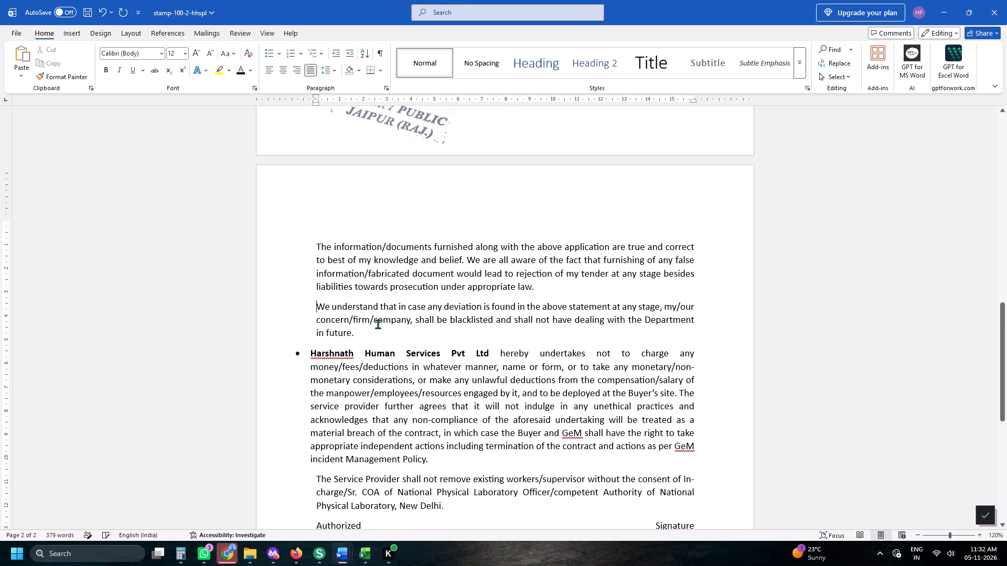
Add a new line reading AND UNDERTAKE after the paragraph ending "with the Department in future.".
left_click(475, 329)
key("Return")
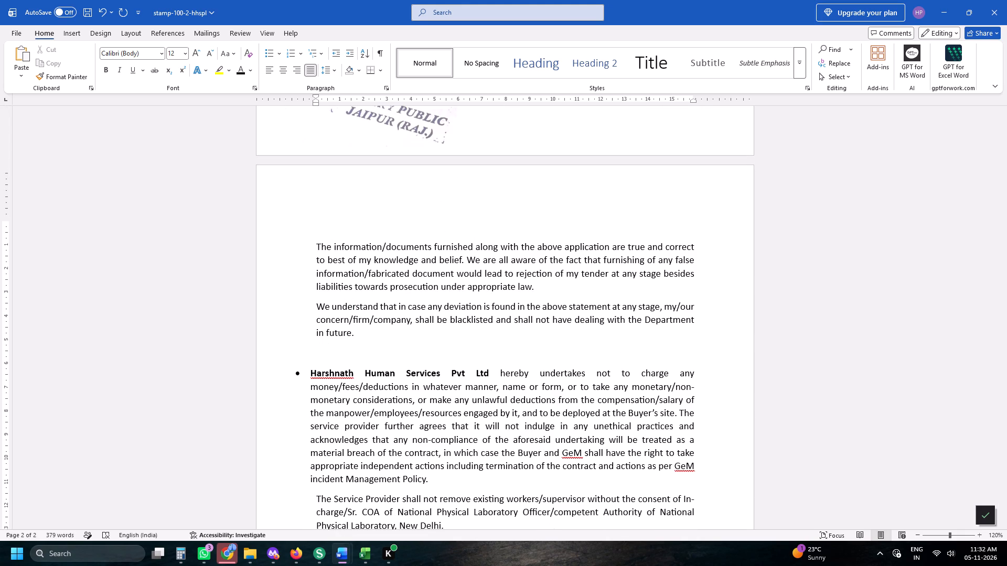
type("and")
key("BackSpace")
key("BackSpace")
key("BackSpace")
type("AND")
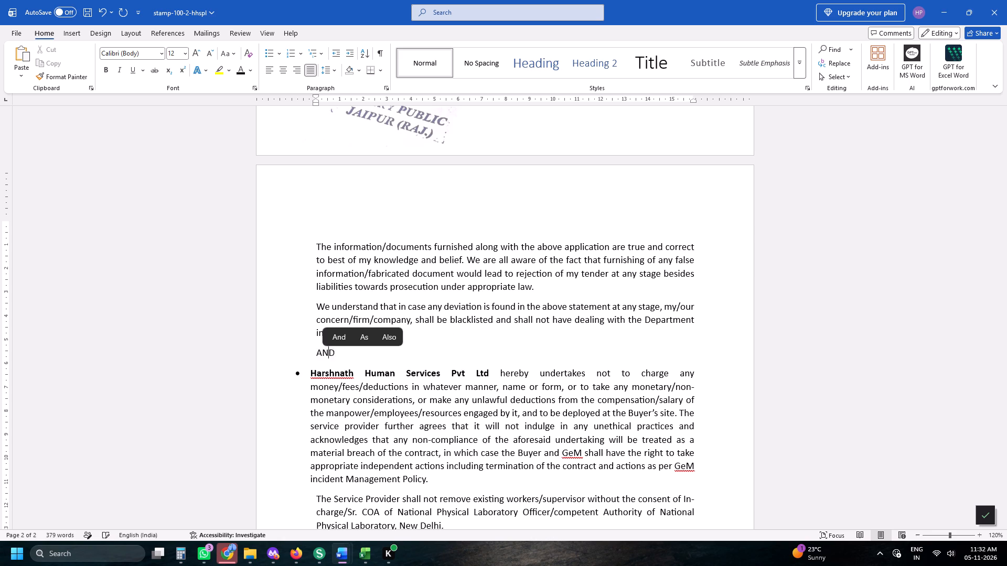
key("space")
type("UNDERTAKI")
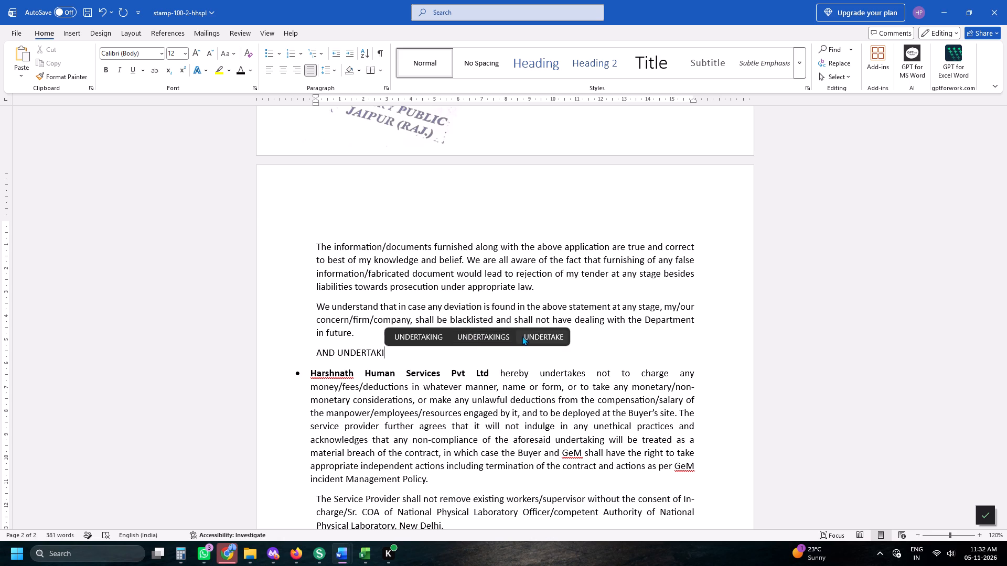
left_click(527, 336)
Make the AND UNDERTAKE line bold.
left_click(380, 352)
left_click_drag(310, 351, 353, 352)
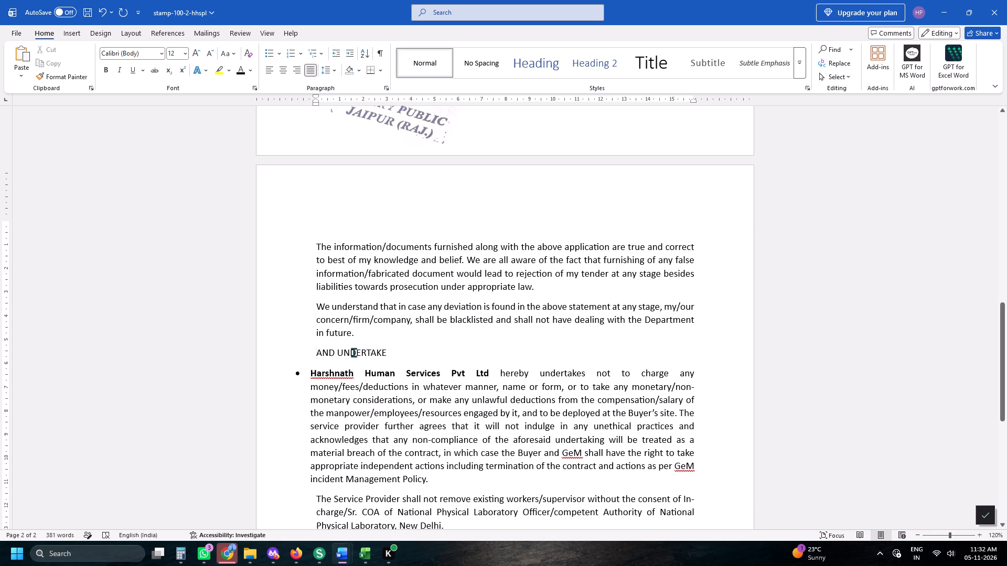
left_click_drag(353, 352, 387, 354)
key("ctrl+b")
Extend the bold line with HERE so that it reads AND UNDERTAKE HERE.
left_click(413, 353)
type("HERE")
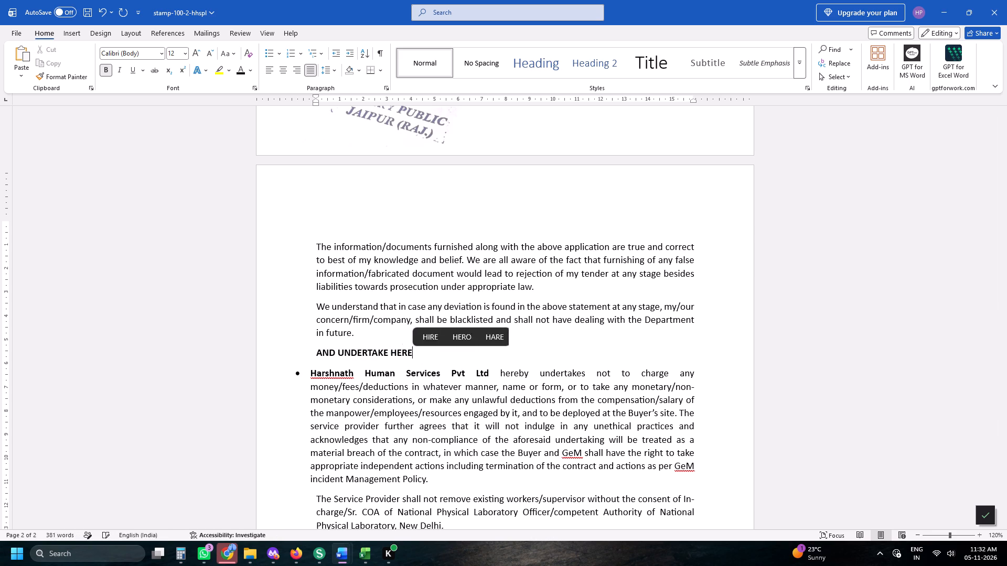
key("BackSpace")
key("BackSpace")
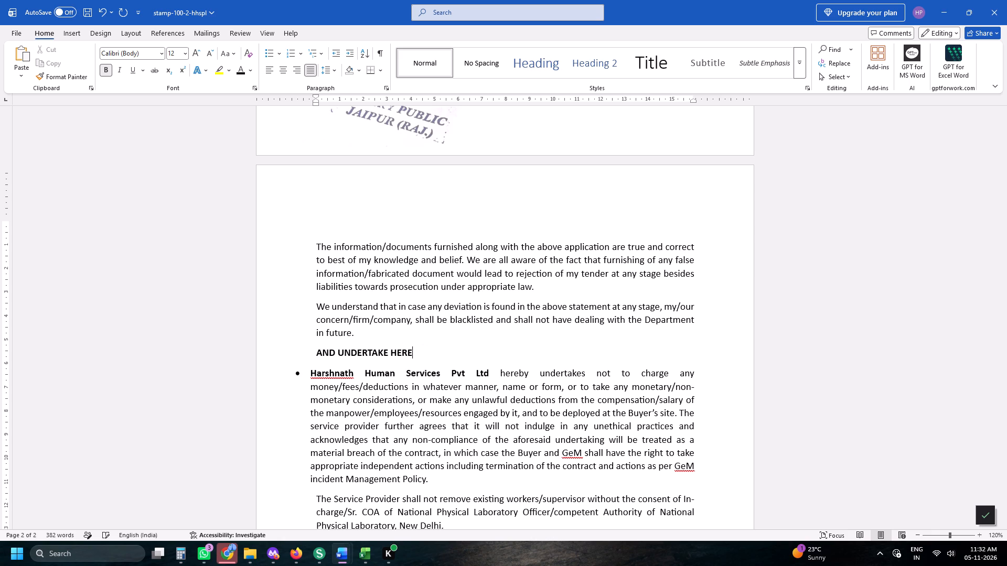
left_click(315, 359)
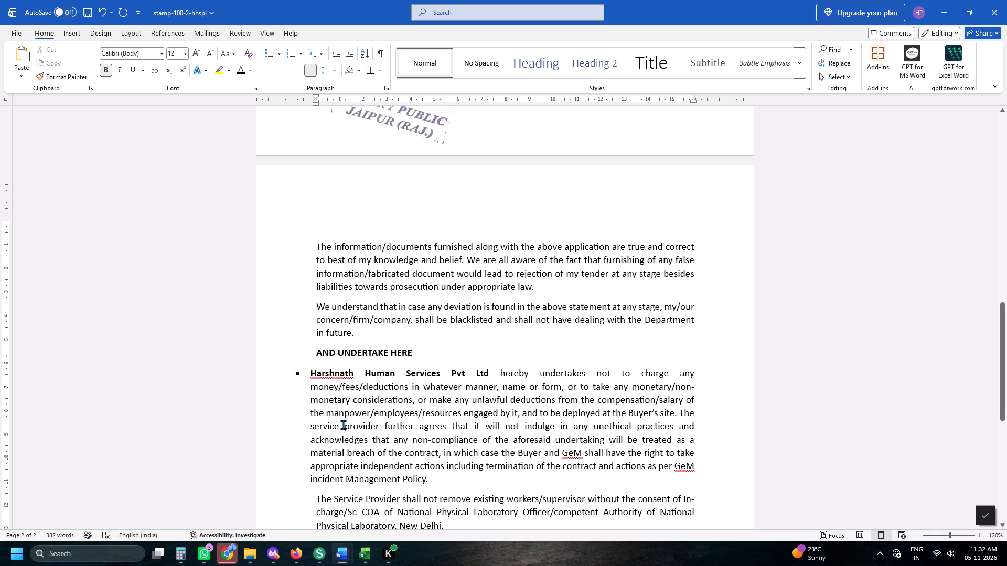
Clear the unpinned clipboard history and replace the closing Authorized Signature Stamp text with the pinned signatory block dated 02-11-2026, place JAIPUR.
scroll(362, 361, "down", 5)
left_click_drag(315, 347, 315, 347)
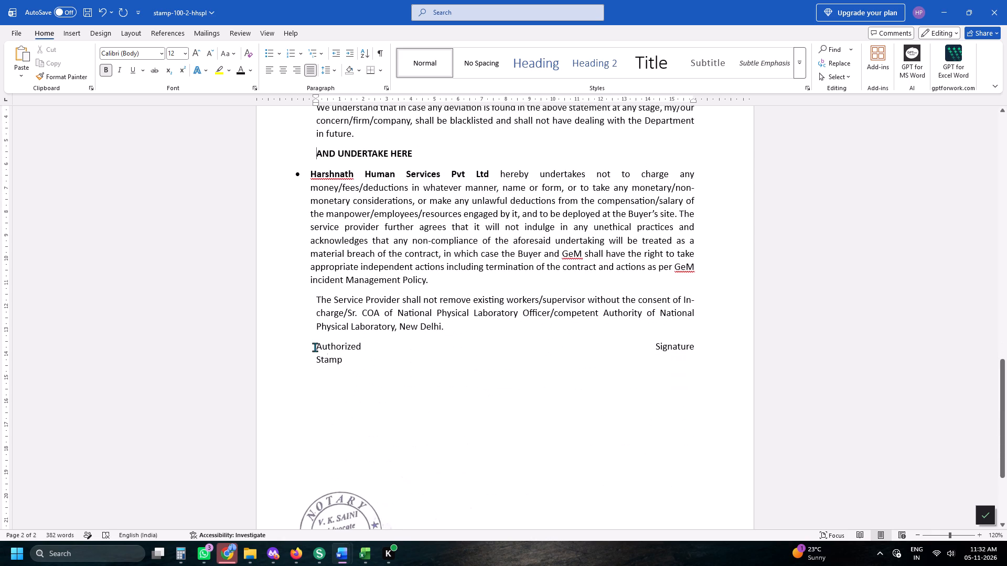
left_click_drag(315, 347, 405, 418)
key("super+v")
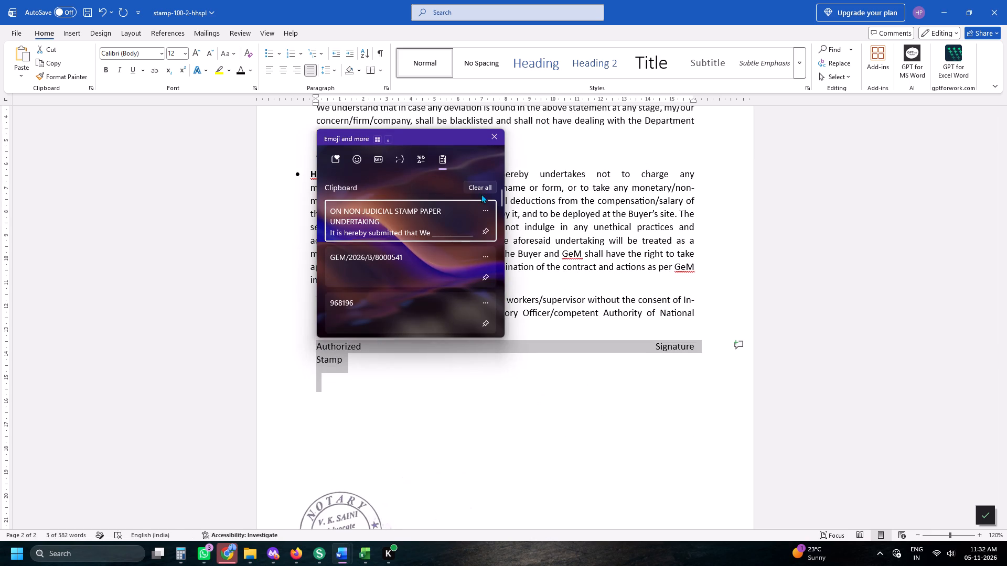
left_click(485, 191)
left_click(347, 217)
key("ctrl+v")
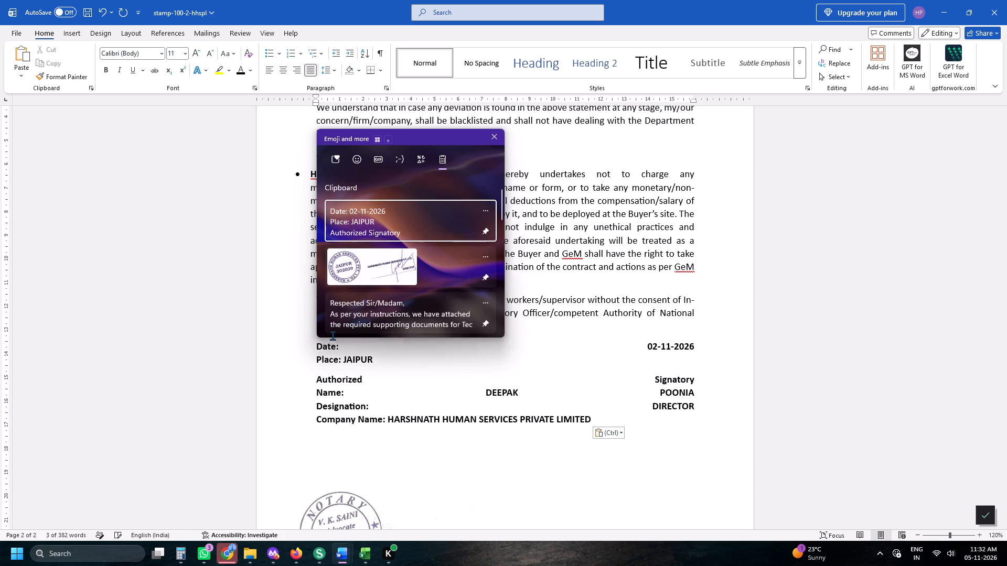
Left-align the whole date, place and authorized signatory block.
left_click_drag(309, 341, 595, 424)
key("ctrl+j")
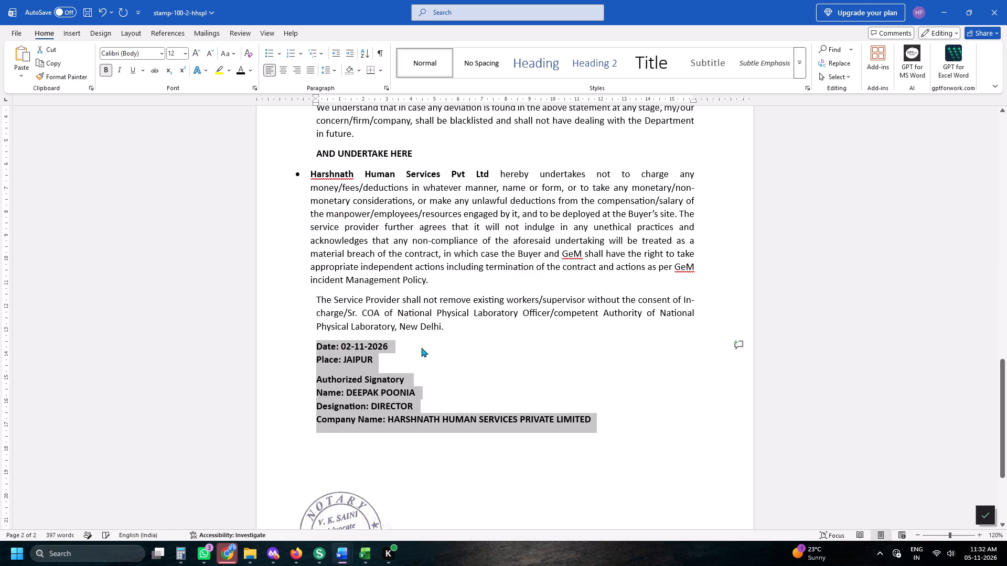
Change the date in the signatory block to 05-11-2026.
left_click(348, 347)
key("Right")
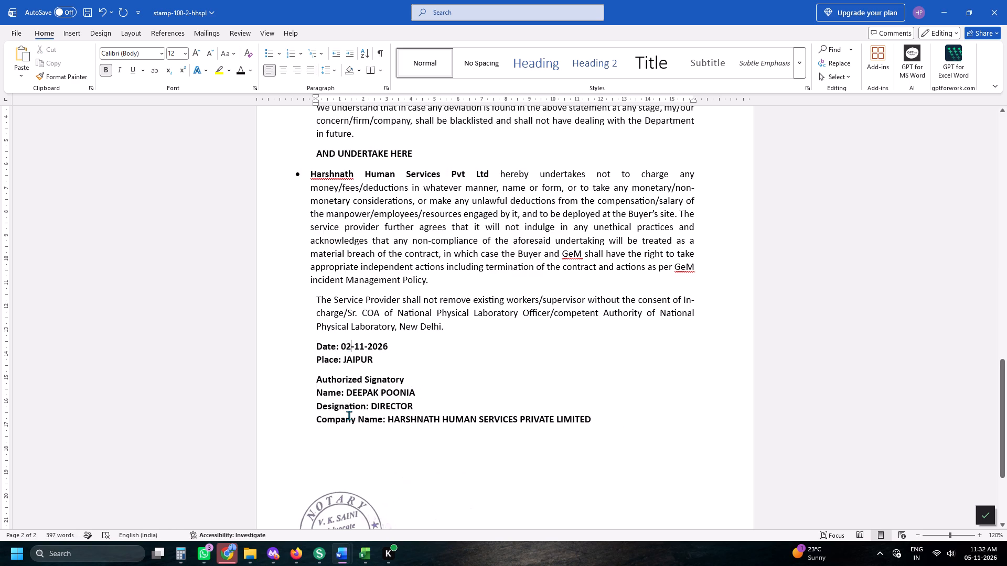
key("BackSpace")
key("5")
Insert the pinned company seal and director signature image from the clipboard history below the Company Name line.
left_click(403, 434)
key("super+v")
left_click(370, 376)
key("ctrl+v")
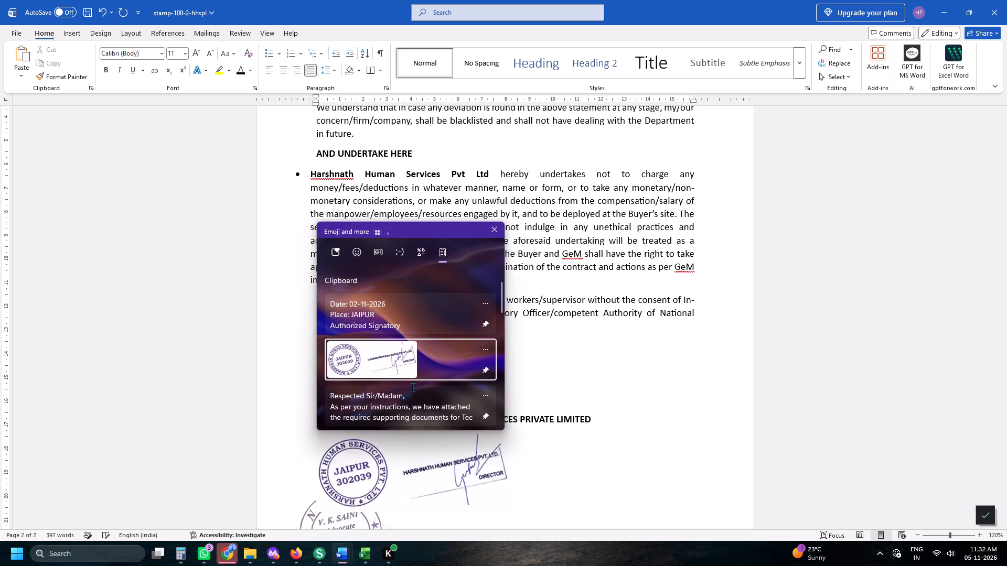
Make the seal and director signature image float freely and move it to the lower right area of page 2.
scroll(413, 387, "down", 5)
left_click(435, 296)
left_click(453, 310)
left_click_drag(454, 311, 461, 315)
left_click(522, 291)
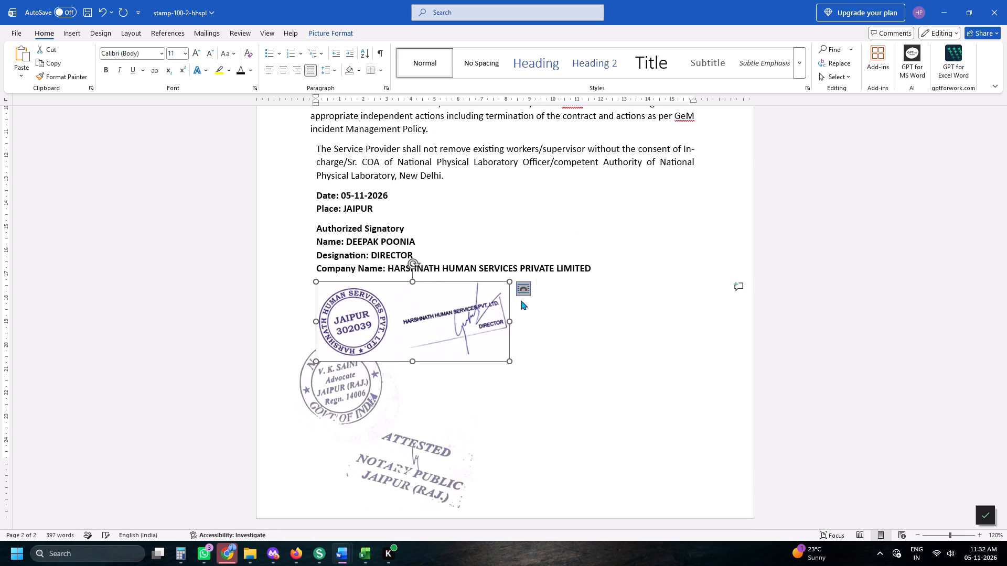
left_click(577, 380)
left_click_drag(480, 329, 671, 437)
Insert blank lines above the Date line and above the Service Provider paragraph, aligning that paragraph with the bulleted text without a bullet.
scroll(381, 346, "up", 4)
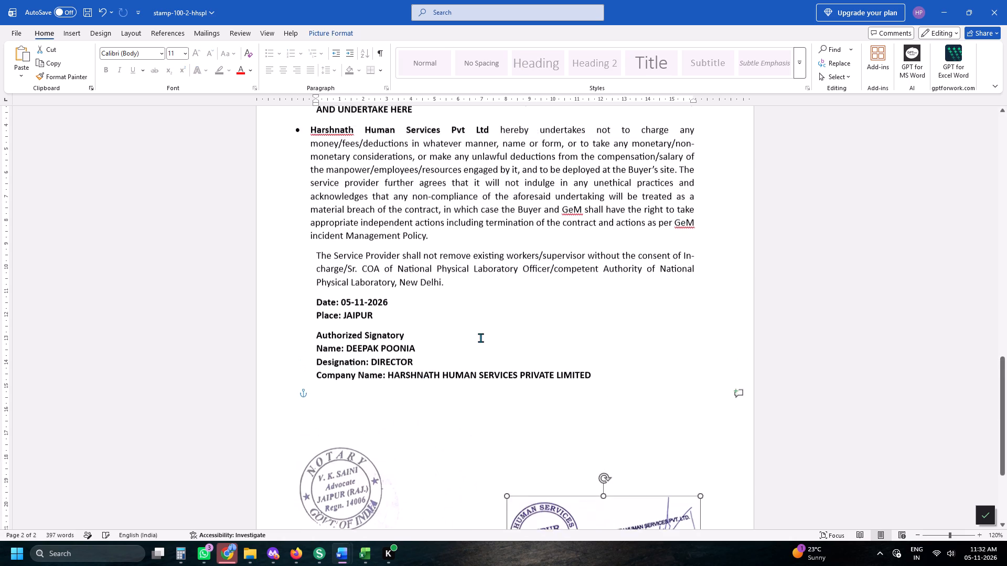
left_click(478, 334)
key("Return")
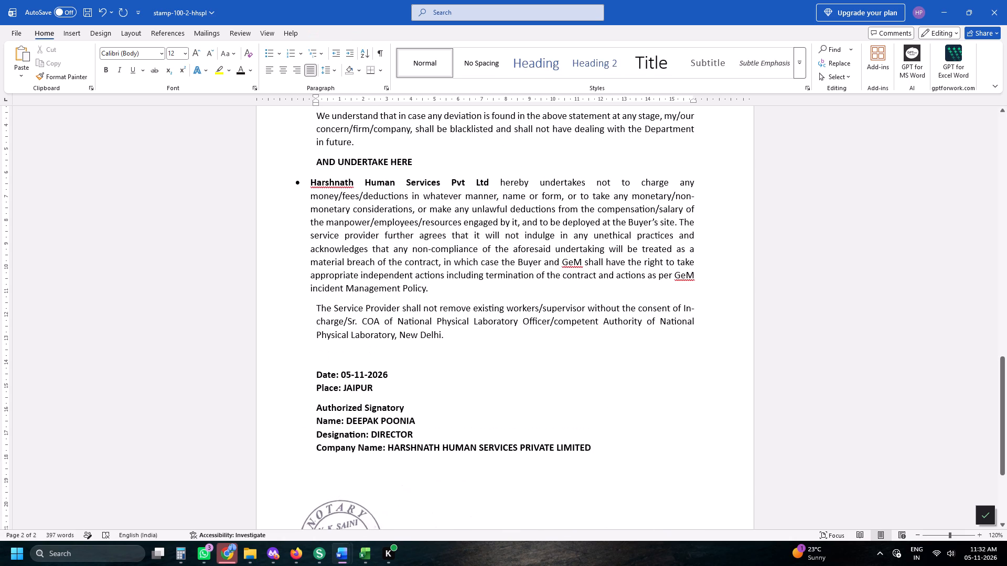
left_click(314, 304)
key("BackSpace")
key("Return")
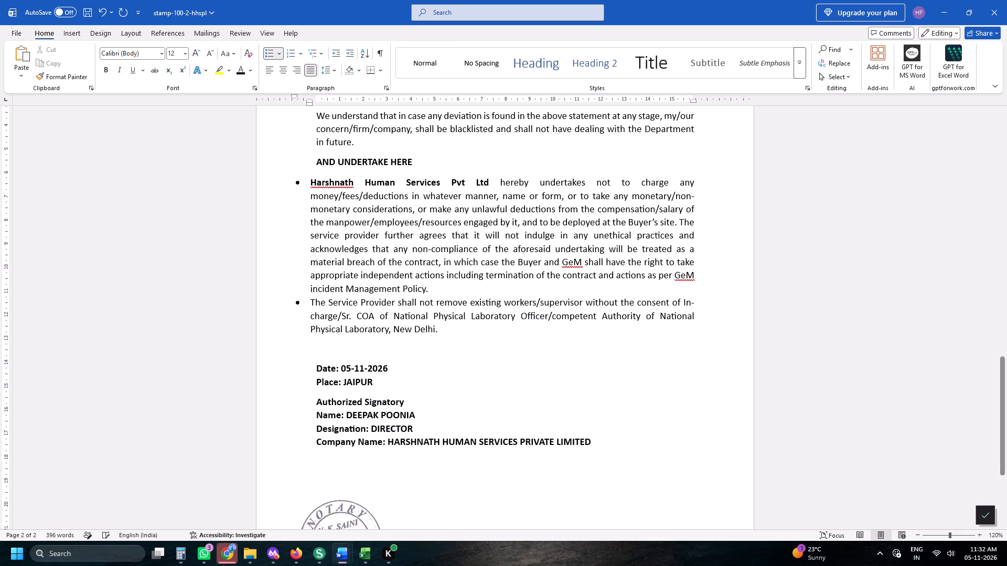
key("BackSpace")
key("Return")
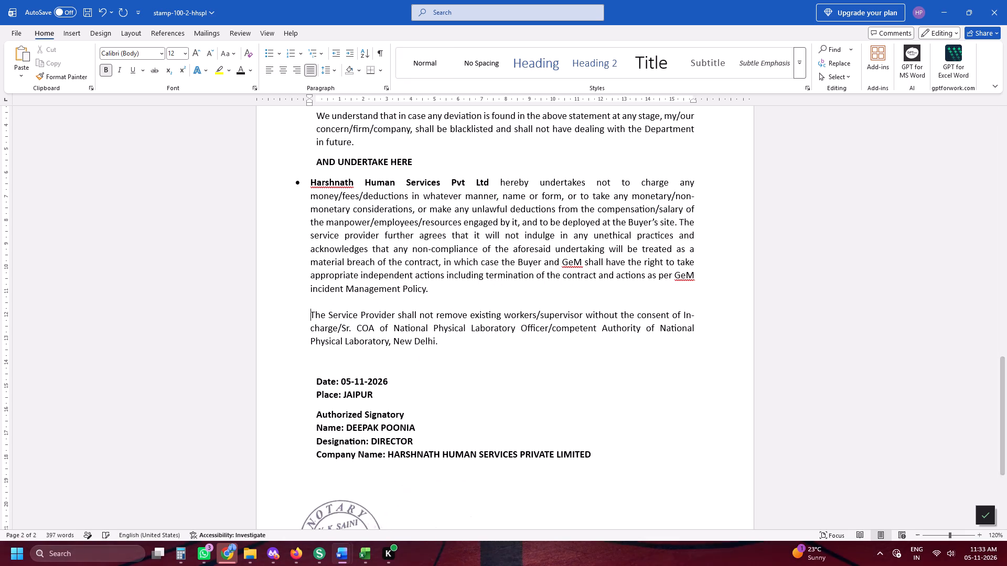
Insert a blank line below the UNDERTAKING heading on page 1.
scroll(435, 325, "up", 17)
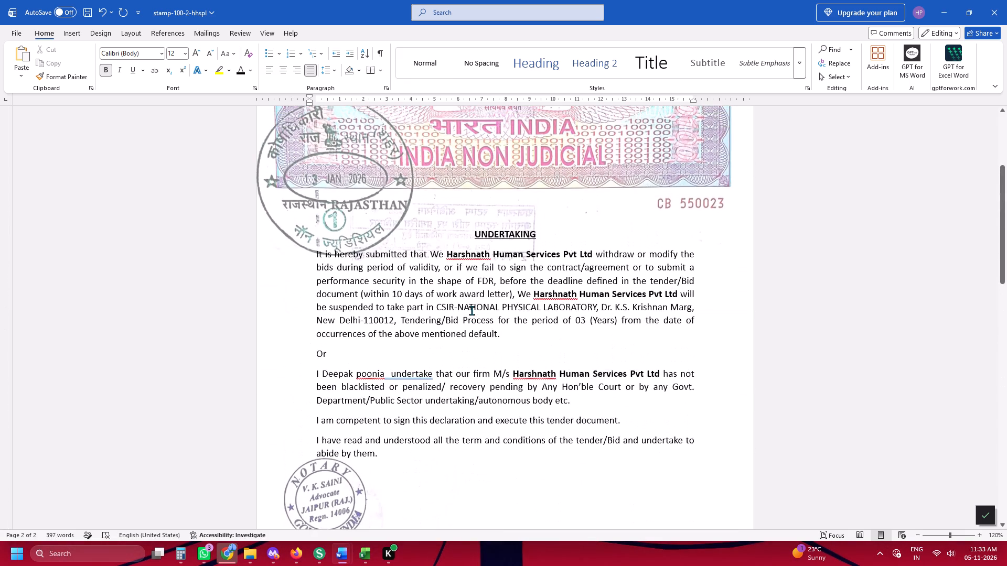
left_click(571, 234)
key("Return")
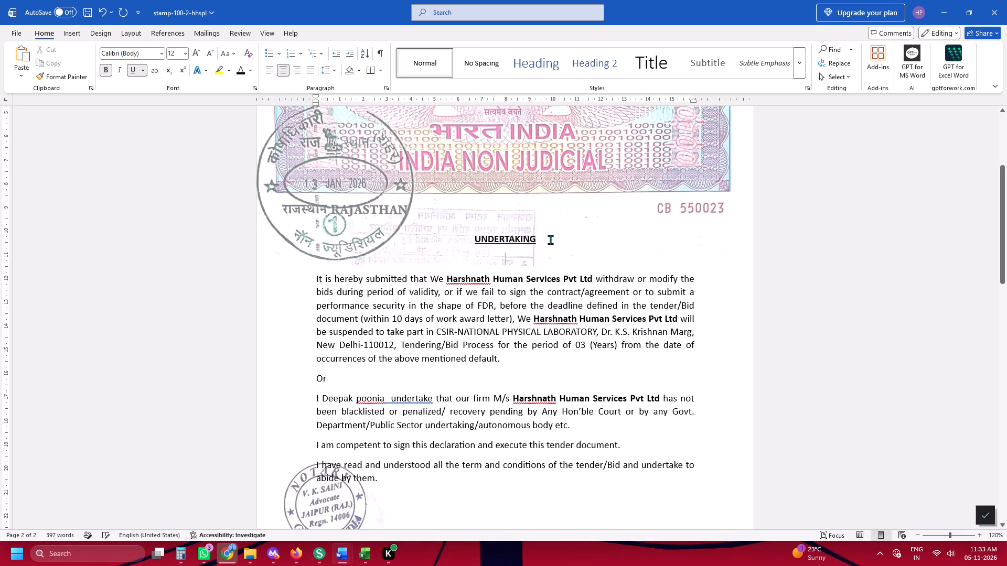
Make the standalone word "Or" on page 1 bold.
scroll(544, 247, "down", 5)
left_click_drag(347, 182, 261, 182)
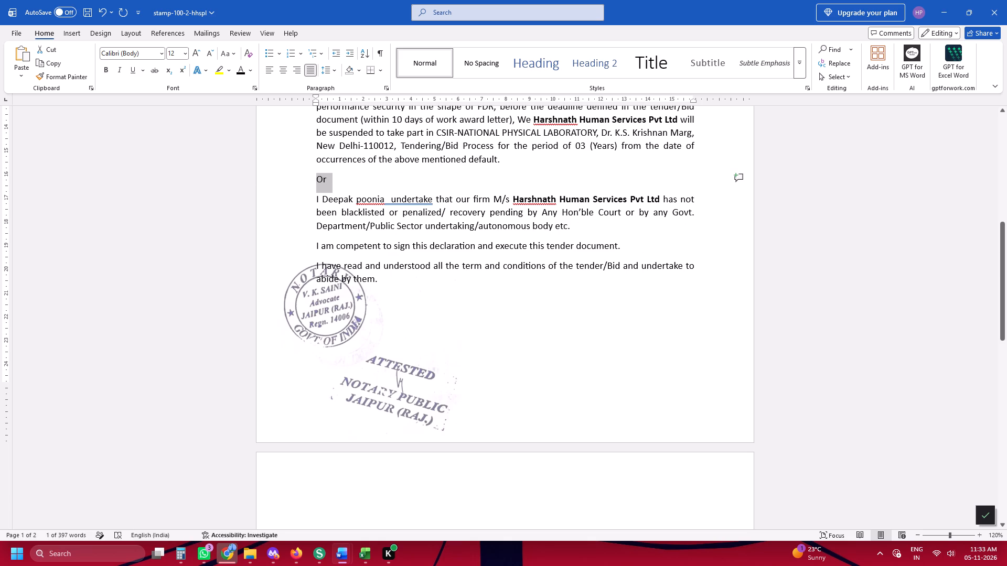
key("ctrl+b")
In the blacklisting paragraph, remove the extra space before "undertake" and add a space between "Department" and "/Public Sector".
left_click(391, 197)
key("BackSpace")
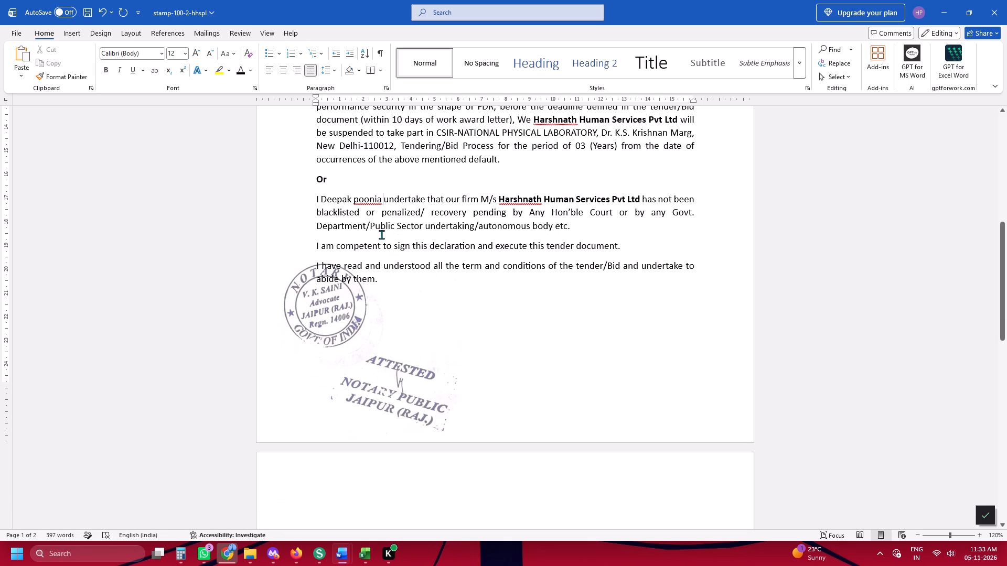
left_click(367, 225)
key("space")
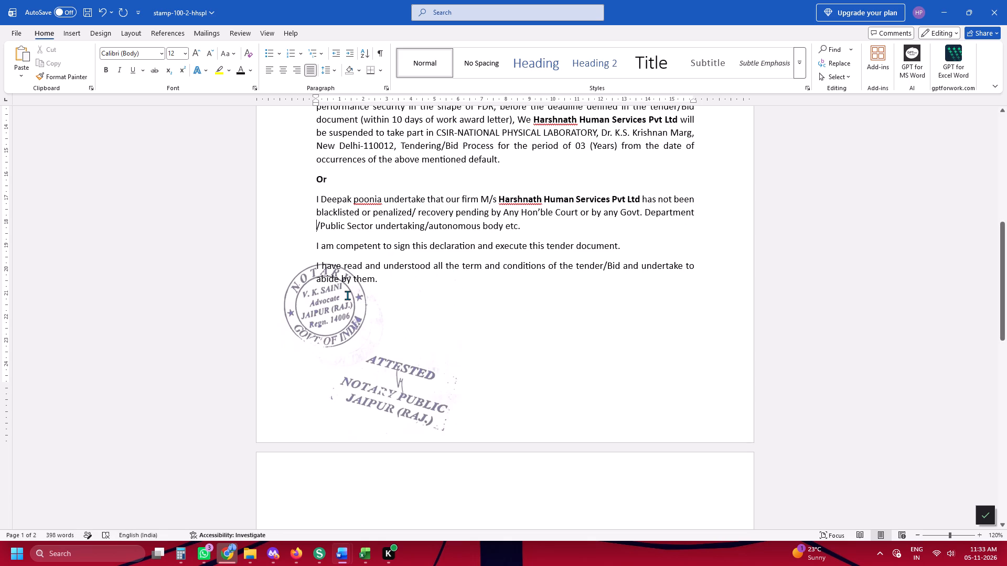
Publish the undertaking as a PDF in the Downloads folder under the name M💫P 10.
key("alt+f")
key("alt+e")
key("alt+a")
scroll(40, 288, "up", 11)
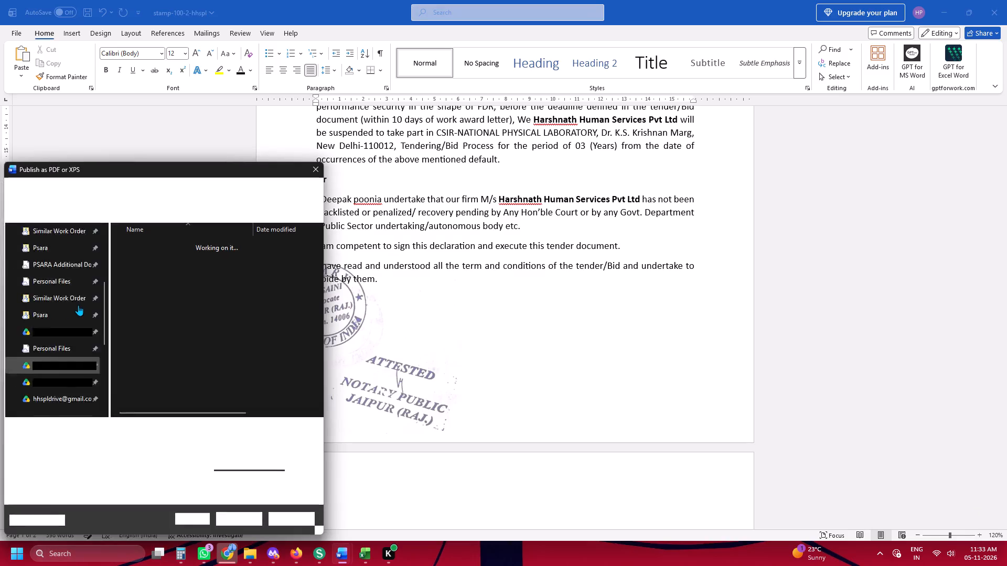
left_click(71, 304)
left_click(136, 279)
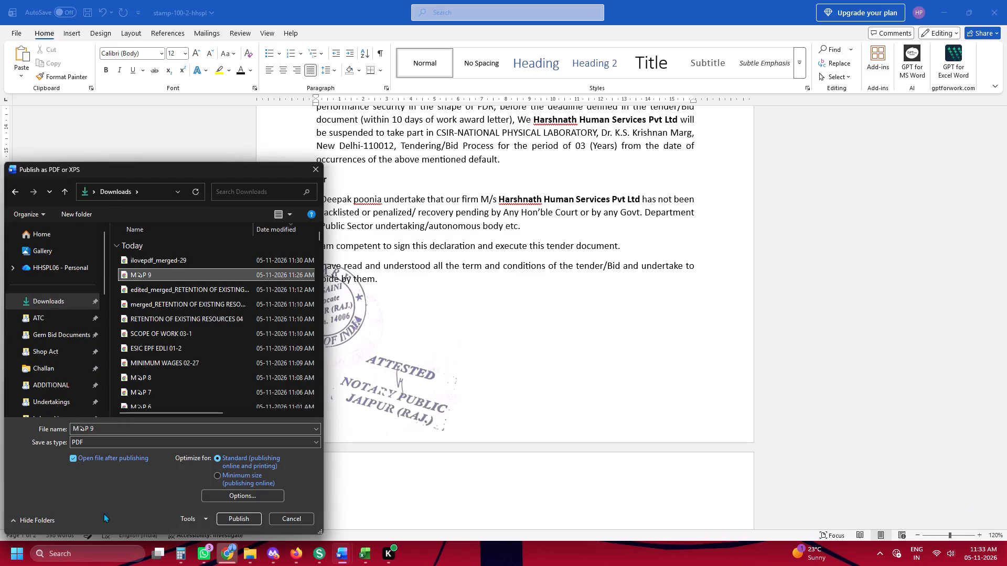
left_click(111, 437)
left_click(111, 432)
left_click(111, 432)
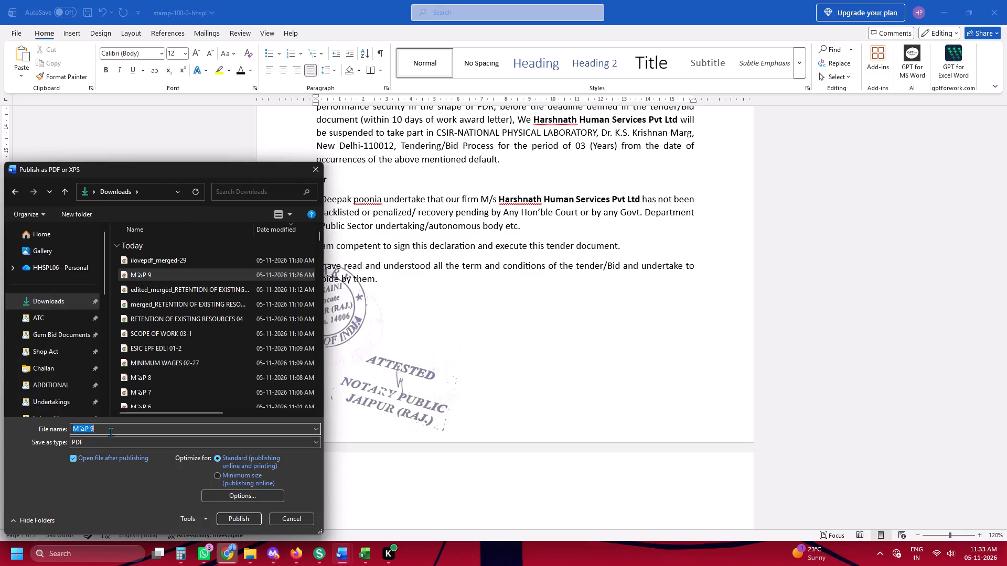
left_click(111, 432)
key("BackSpace")
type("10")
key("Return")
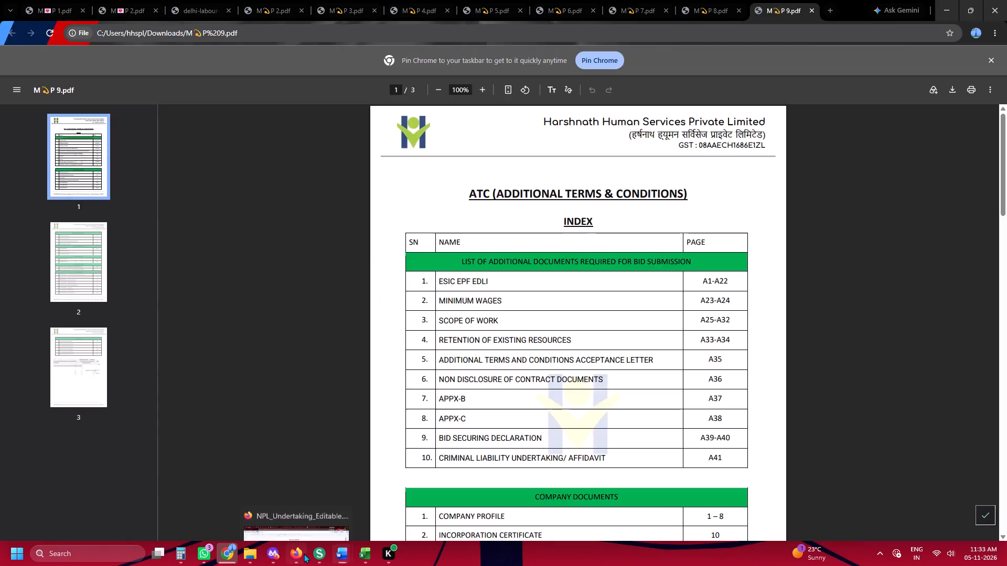
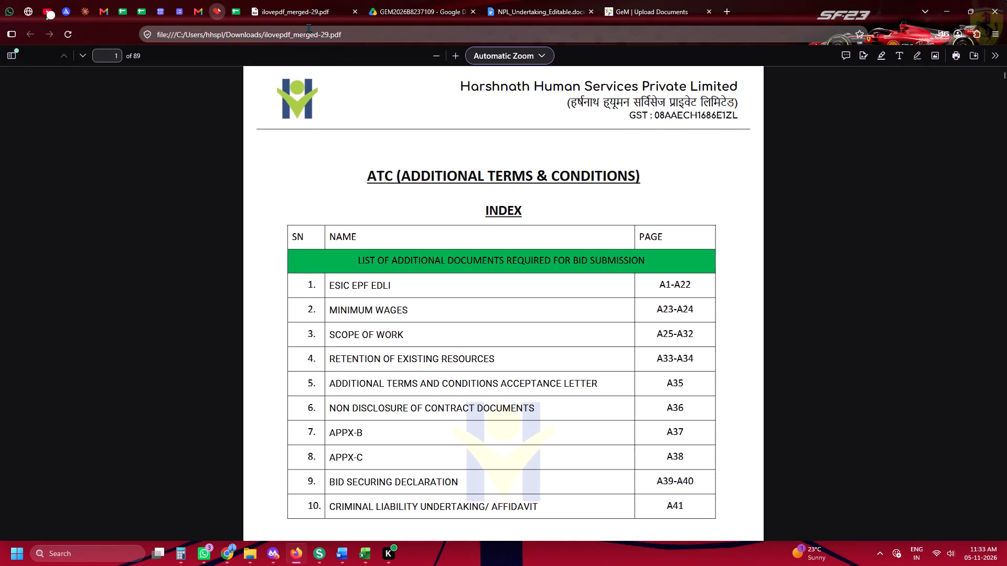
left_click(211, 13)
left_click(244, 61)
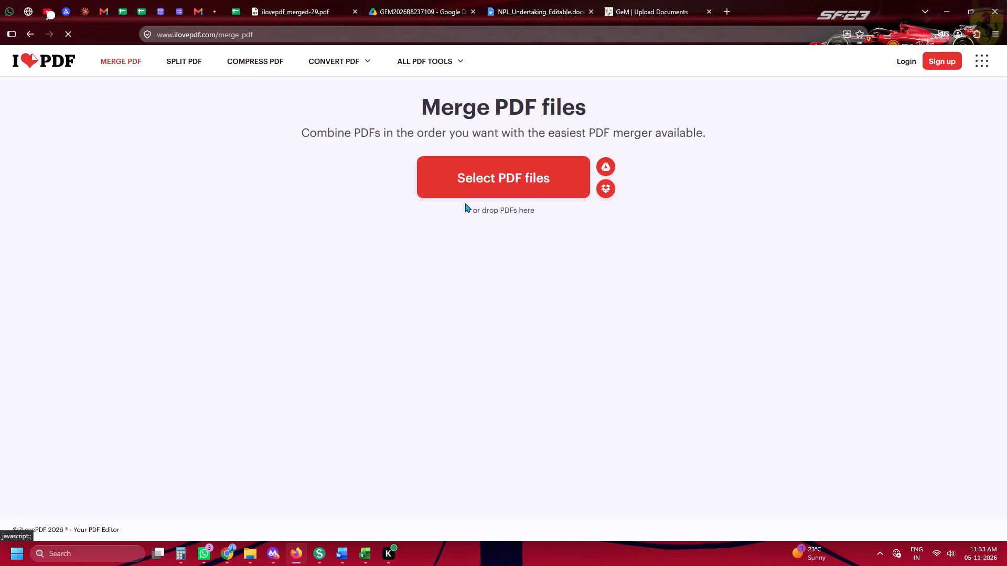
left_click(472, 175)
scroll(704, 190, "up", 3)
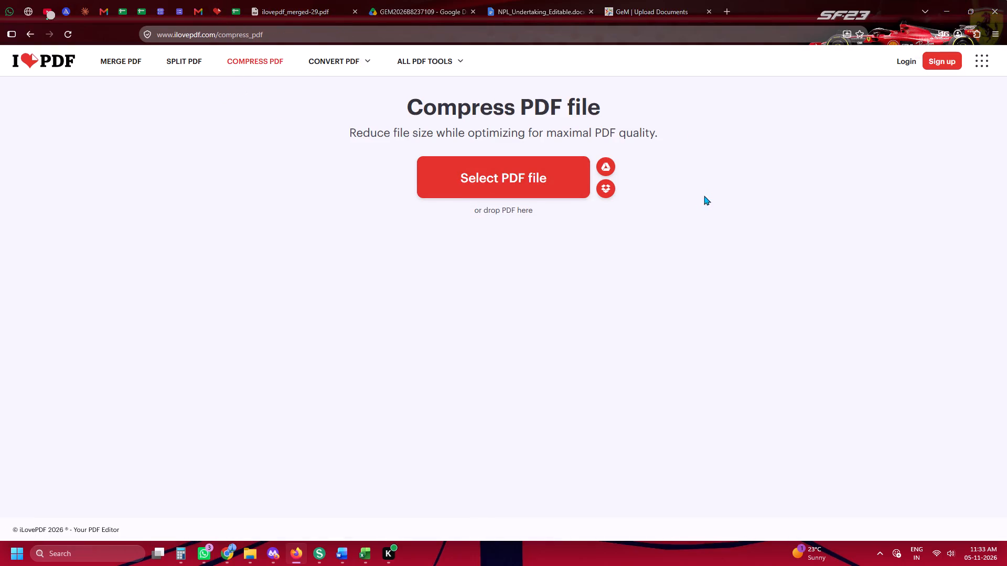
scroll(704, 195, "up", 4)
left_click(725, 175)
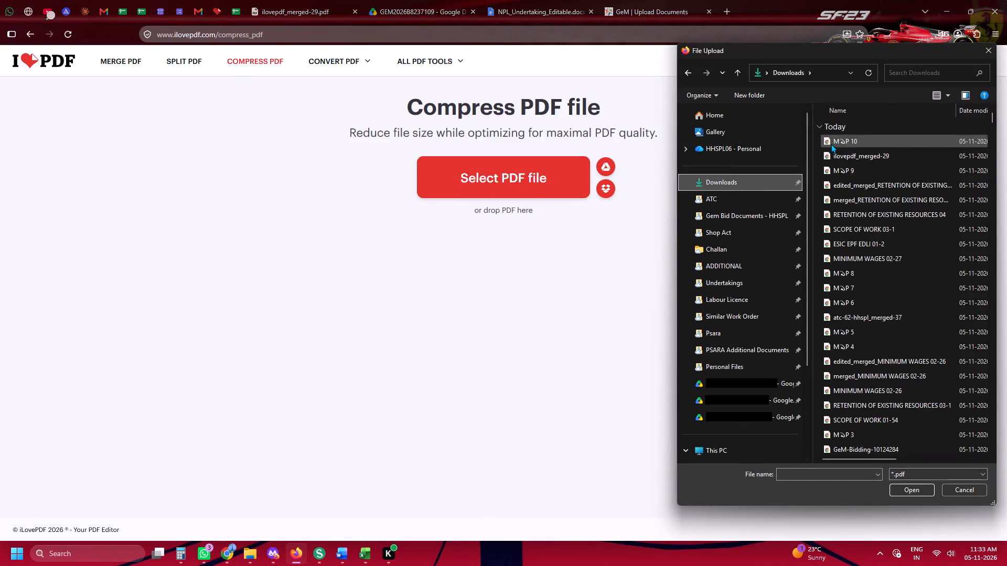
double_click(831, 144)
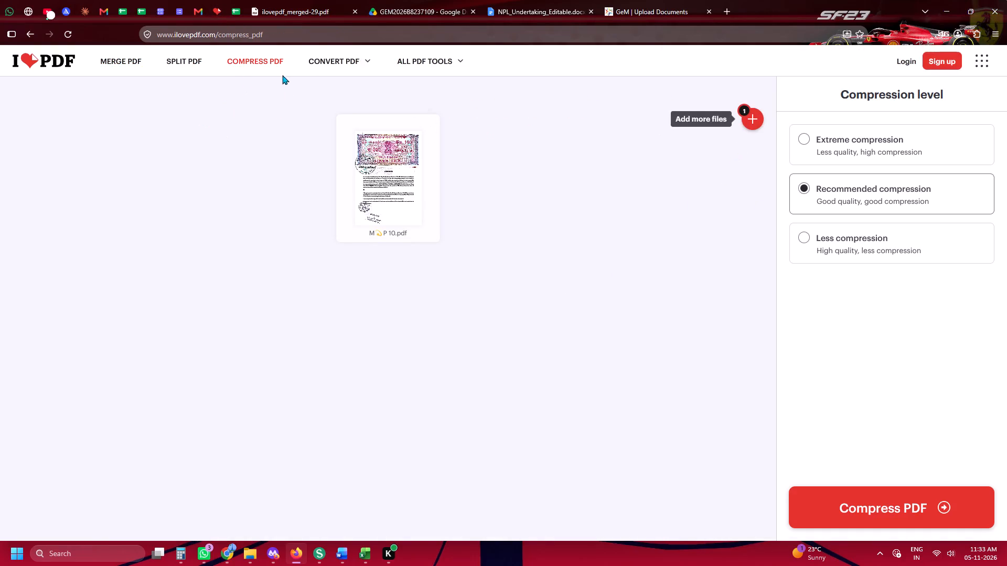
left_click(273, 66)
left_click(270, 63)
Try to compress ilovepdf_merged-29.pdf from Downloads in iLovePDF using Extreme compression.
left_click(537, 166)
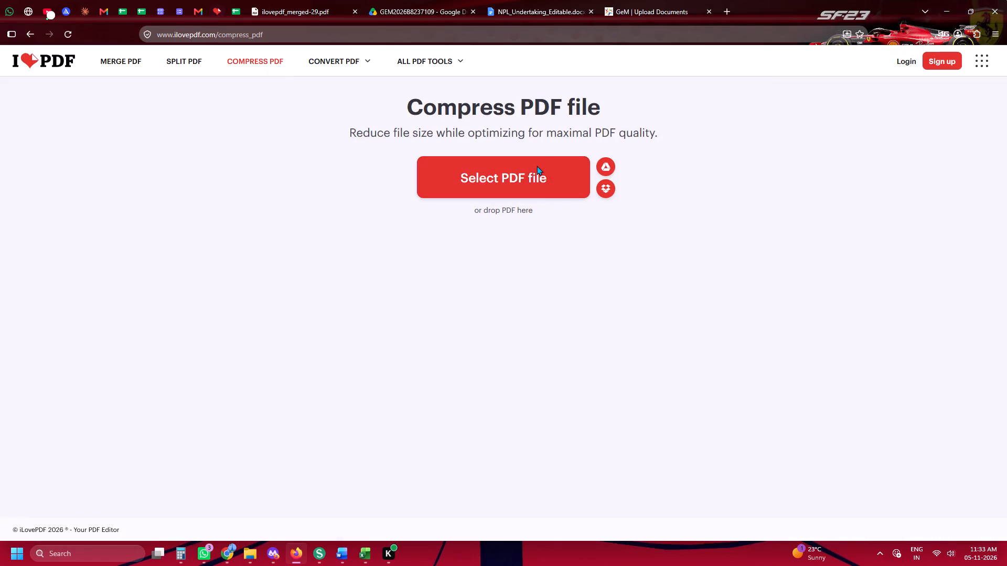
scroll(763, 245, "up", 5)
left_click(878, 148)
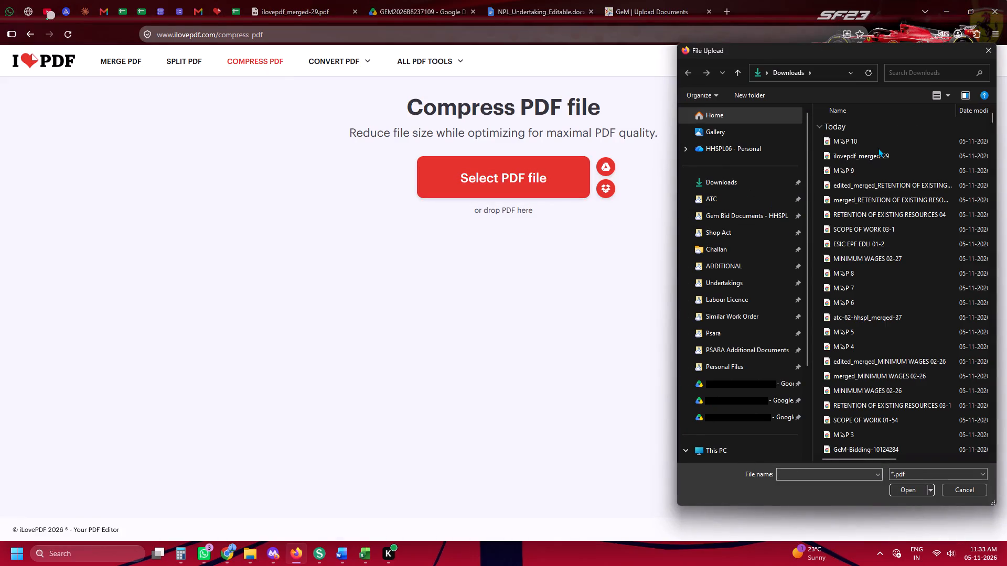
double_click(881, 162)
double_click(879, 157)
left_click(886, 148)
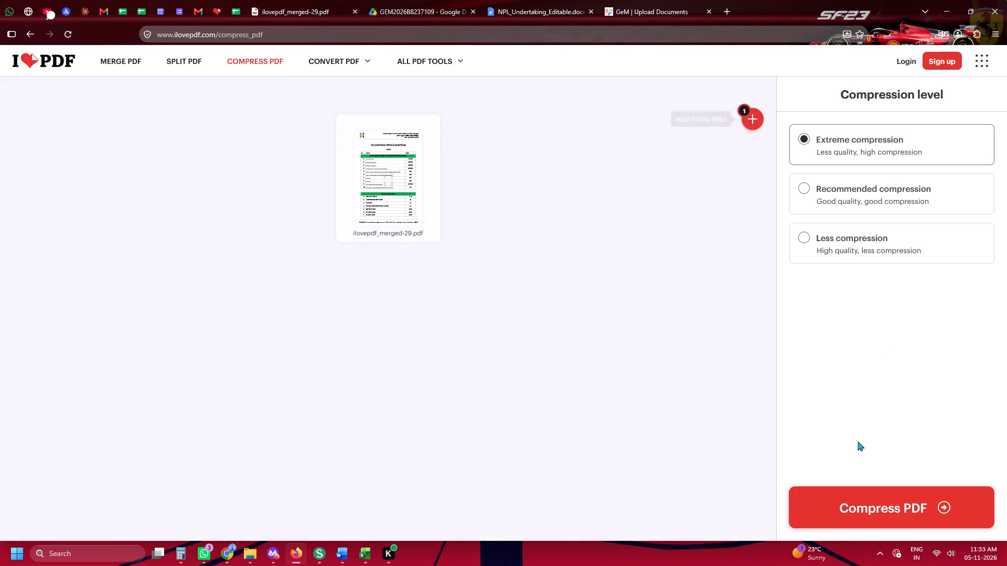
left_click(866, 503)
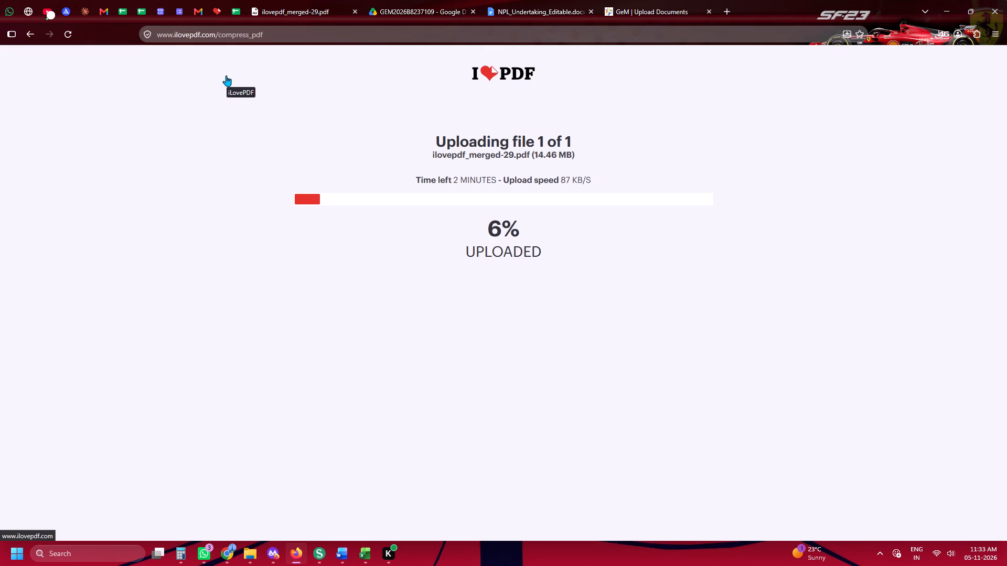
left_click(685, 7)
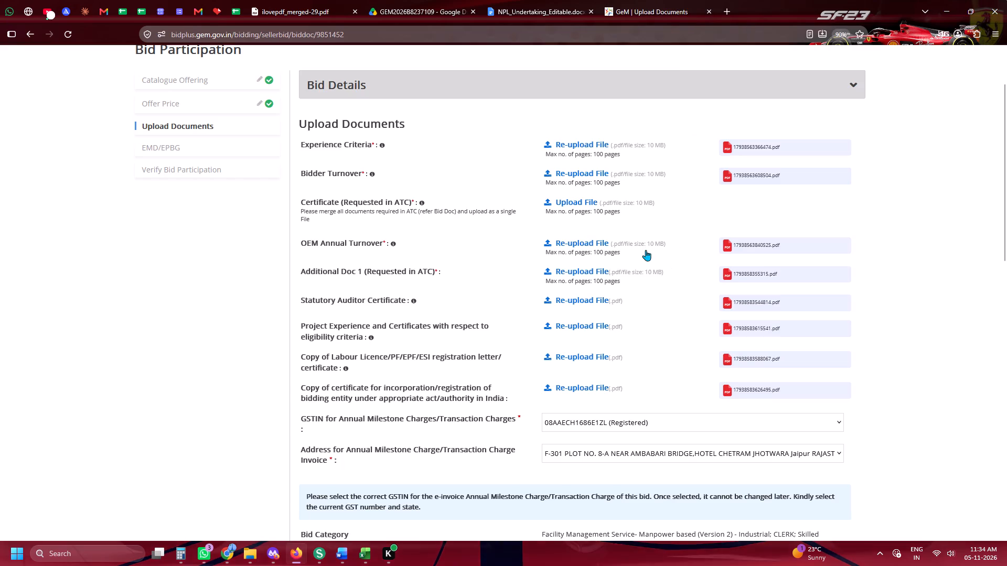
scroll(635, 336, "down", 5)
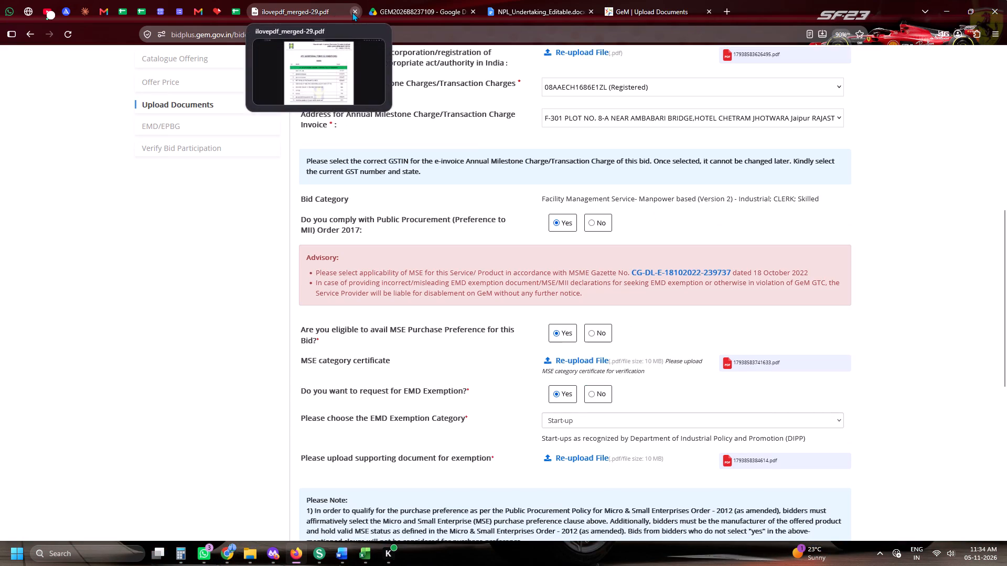
Close the merged PDF's tab and download SCOPE OF WORK 01.pdf and MINIMUM WAGES 02.pdf from the GEM2026B8237109 Drive folder.
left_click(352, 12)
left_click(318, 0)
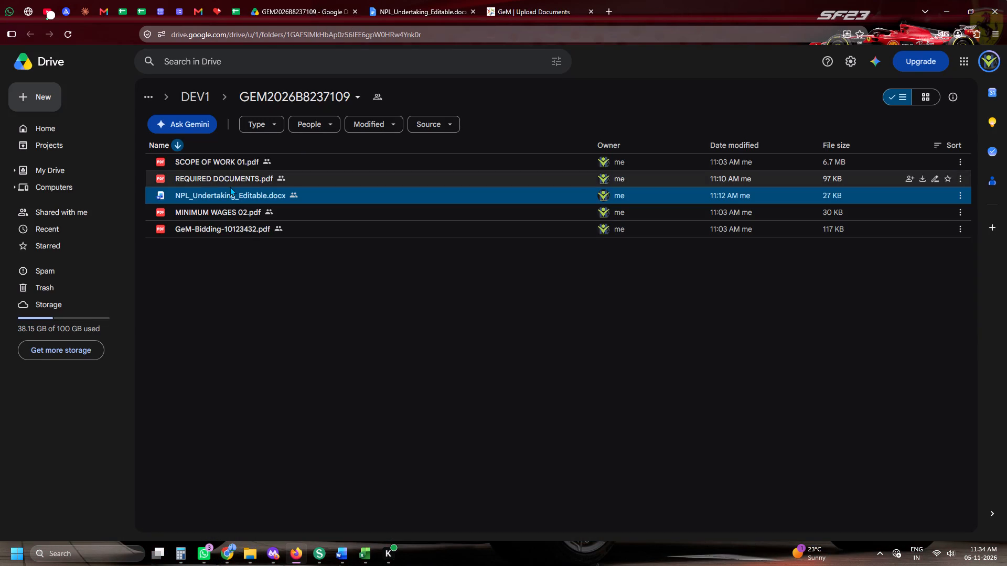
left_click(923, 159)
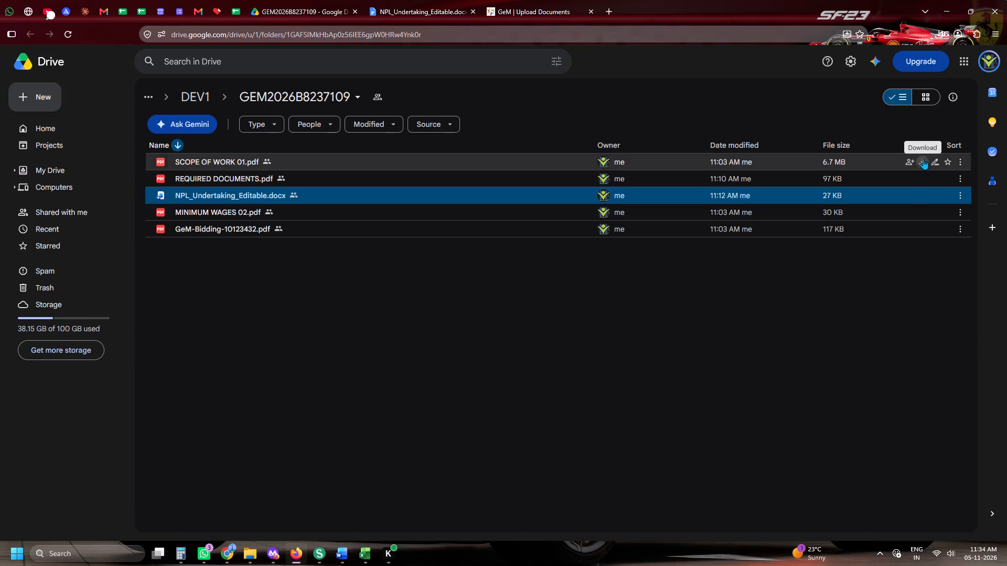
left_click(919, 215)
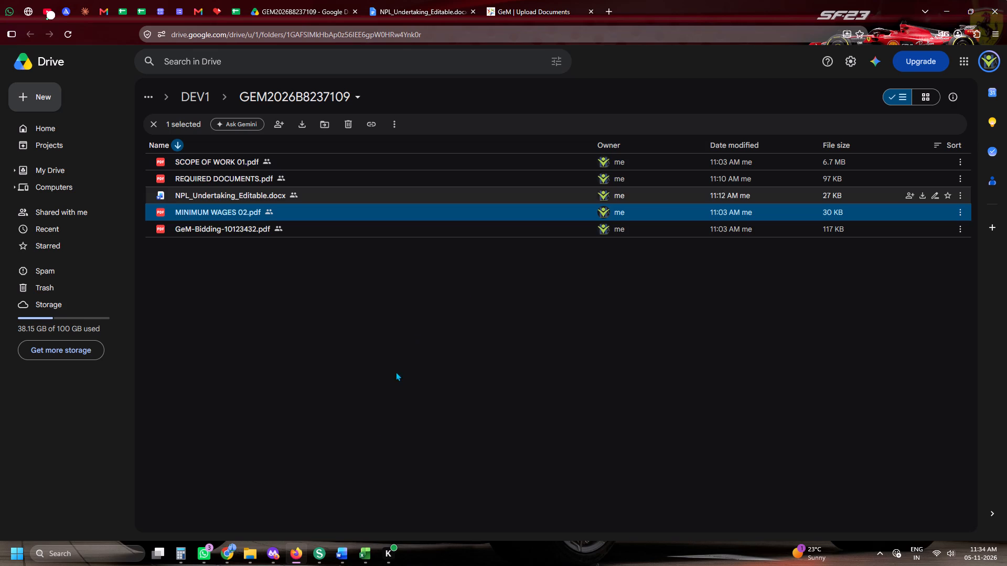
Switch to Sejda PDF Desktop, start a new Merge job and open its file selection on the Downloads folder.
left_click(318, 552)
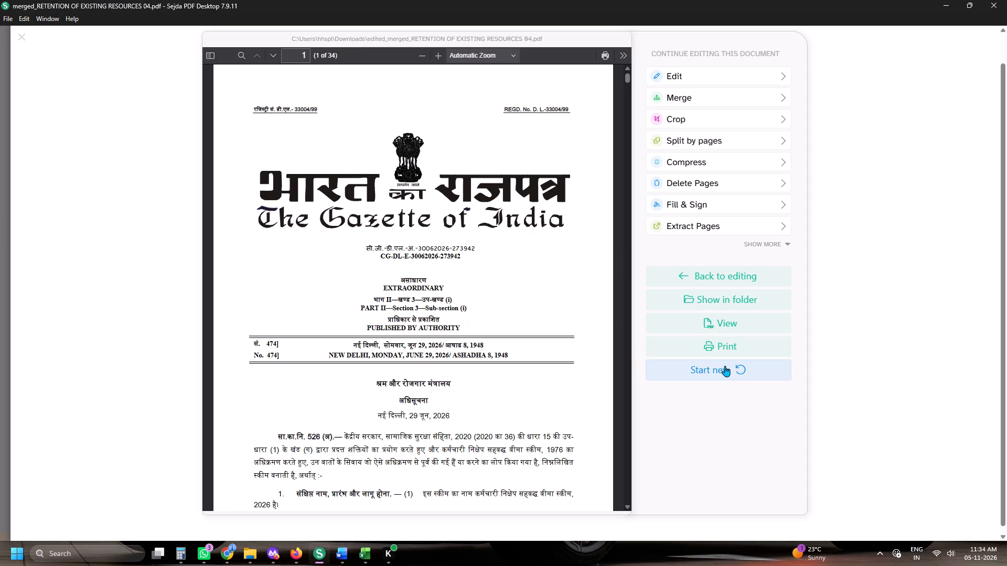
left_click(725, 366)
left_click(291, 35)
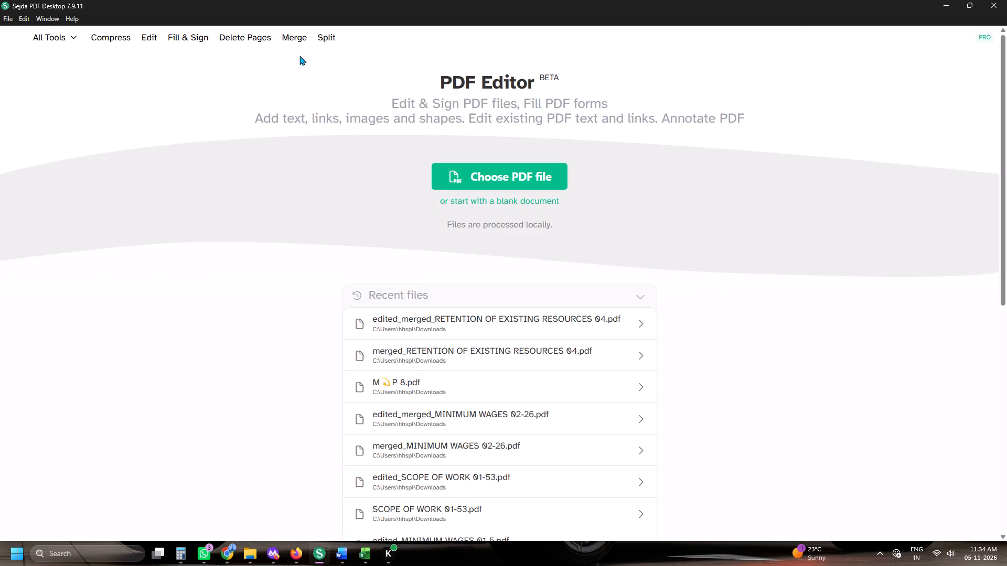
left_click(491, 165)
scroll(310, 232, "up", 1)
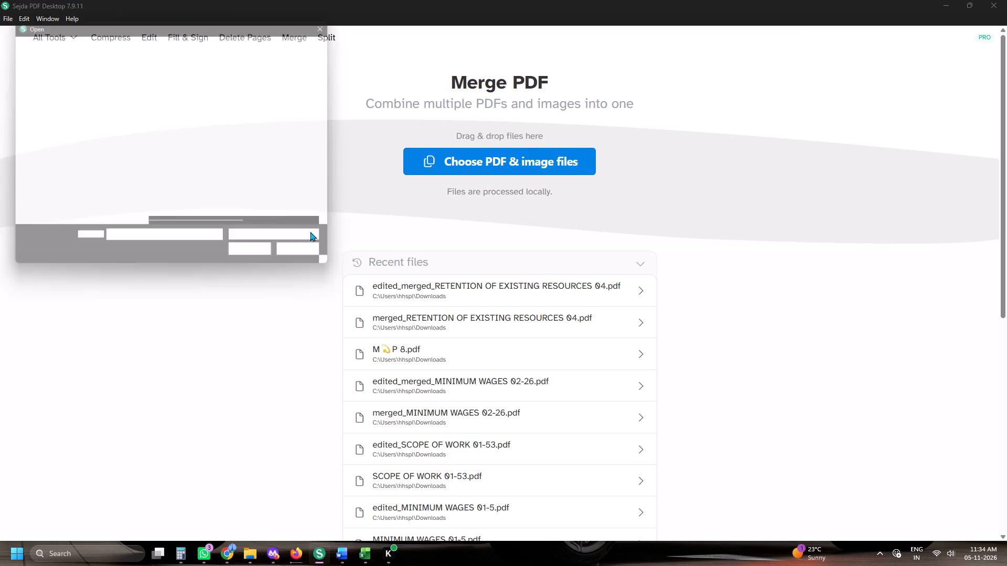
scroll(310, 232, "up", 4)
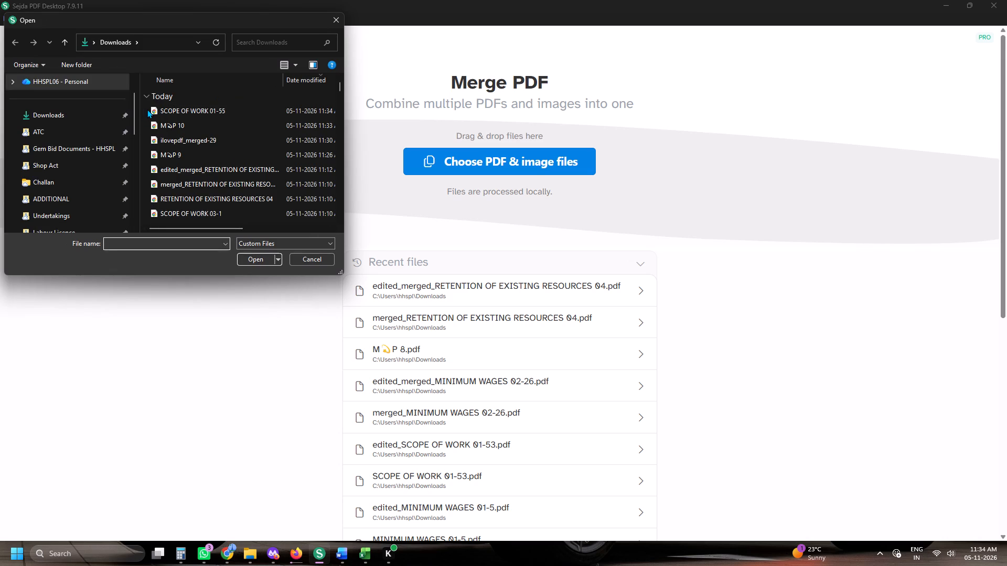
Check in Firefox how far the downloads of the scope of work and minimum wages files have progressed.
key("alt+Tab")
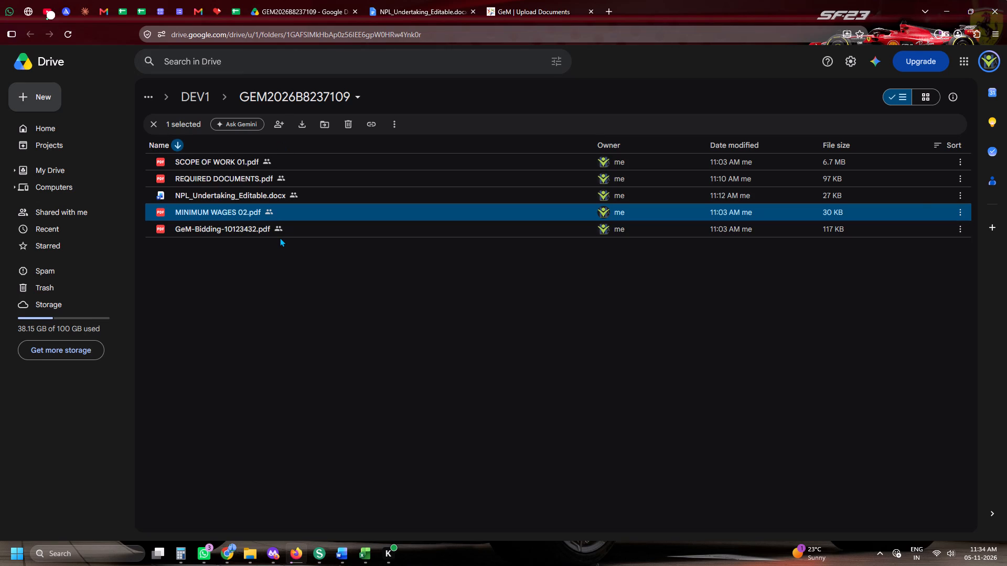
left_click(935, 34)
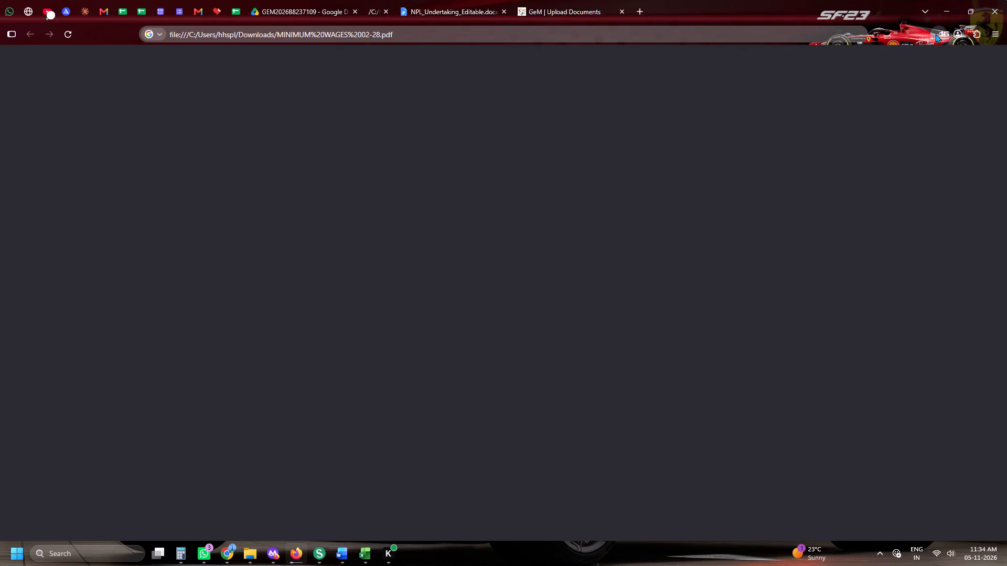
key("alt+Tab")
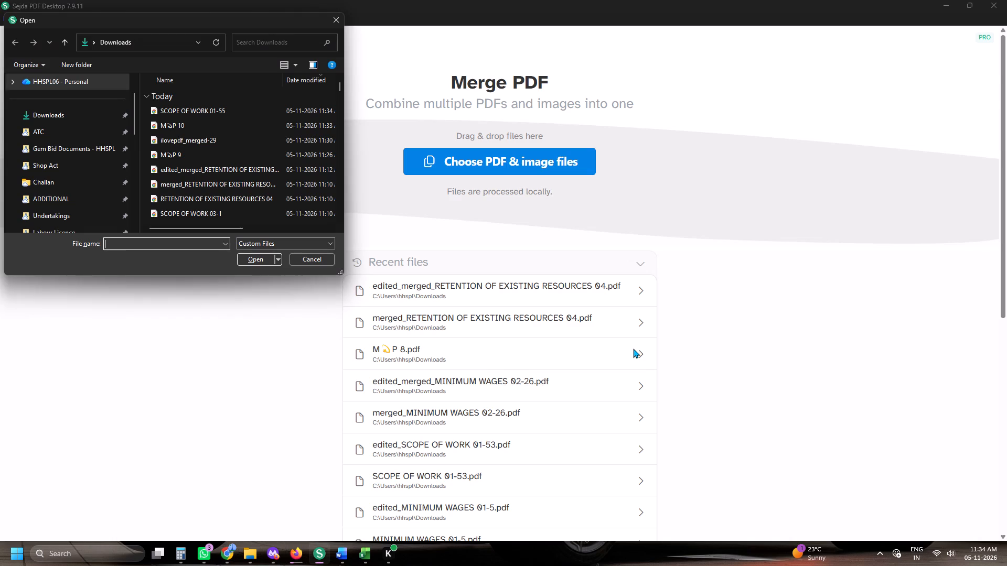
key("alt+Tab")
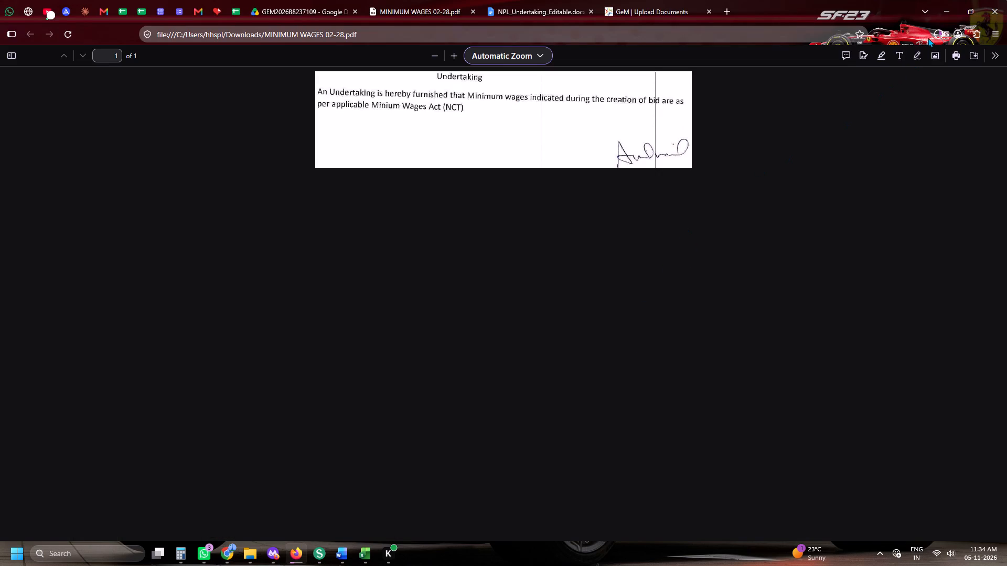
left_click(935, 34)
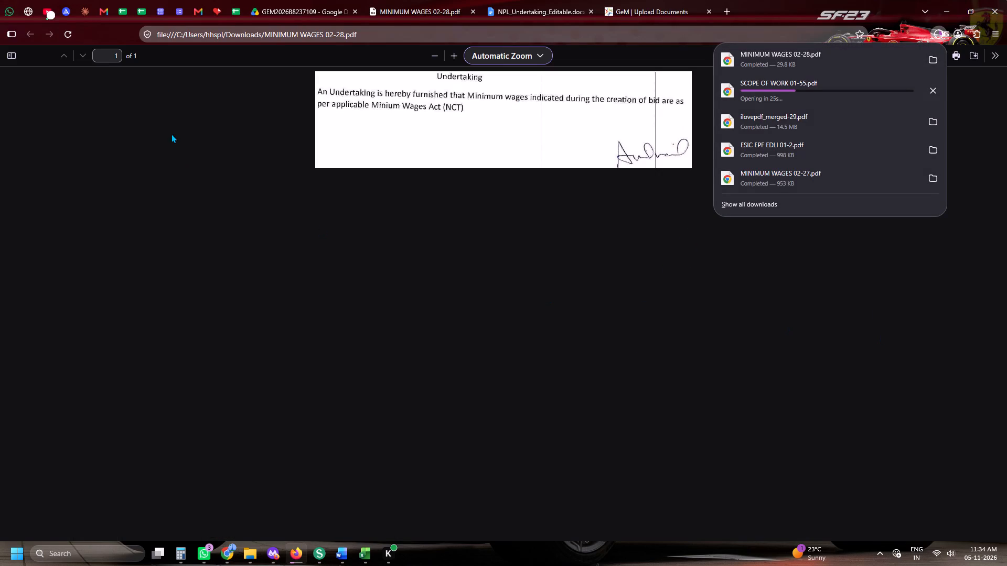
Open the Smallpdf site in a new Firefox tab and reload the iLovePDF compression page.
left_click(219, 0)
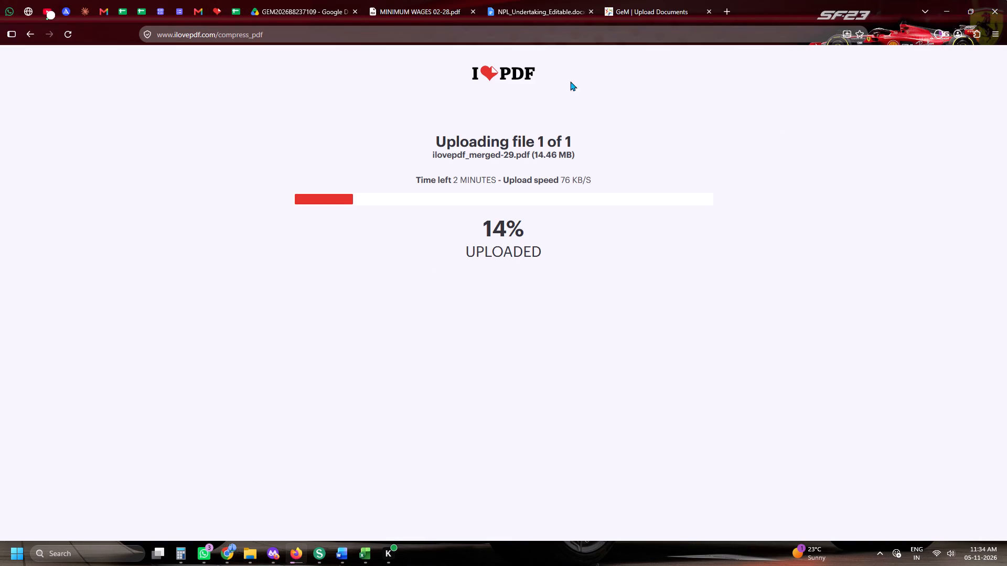
left_click(720, 19)
left_click(538, 186)
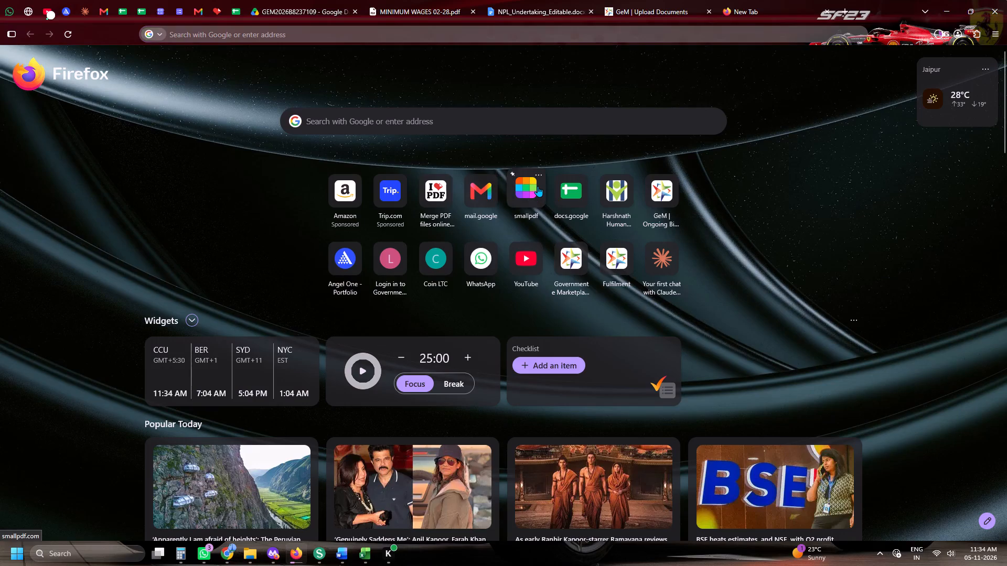
left_click(215, 2)
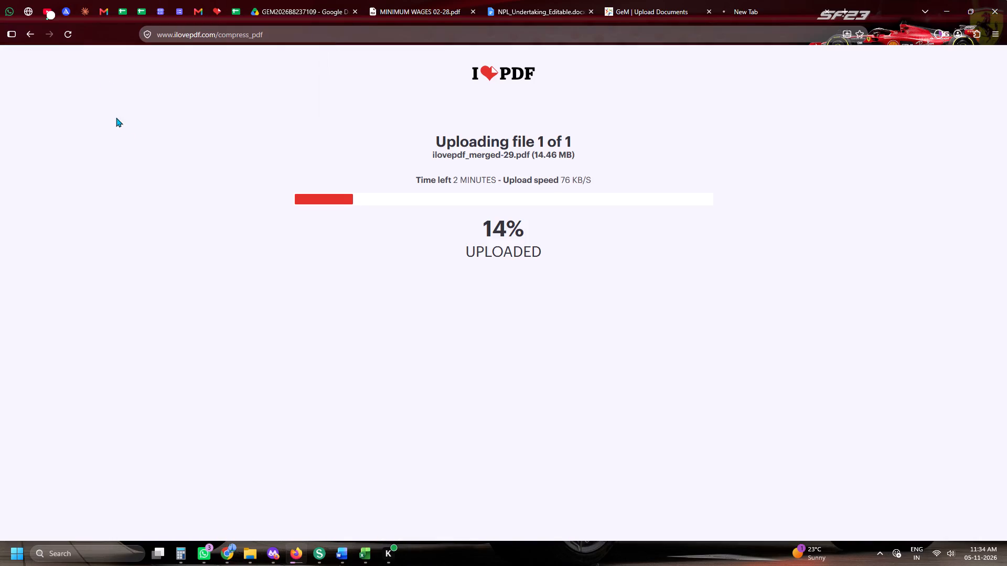
left_click(64, 35)
left_click(747, 0)
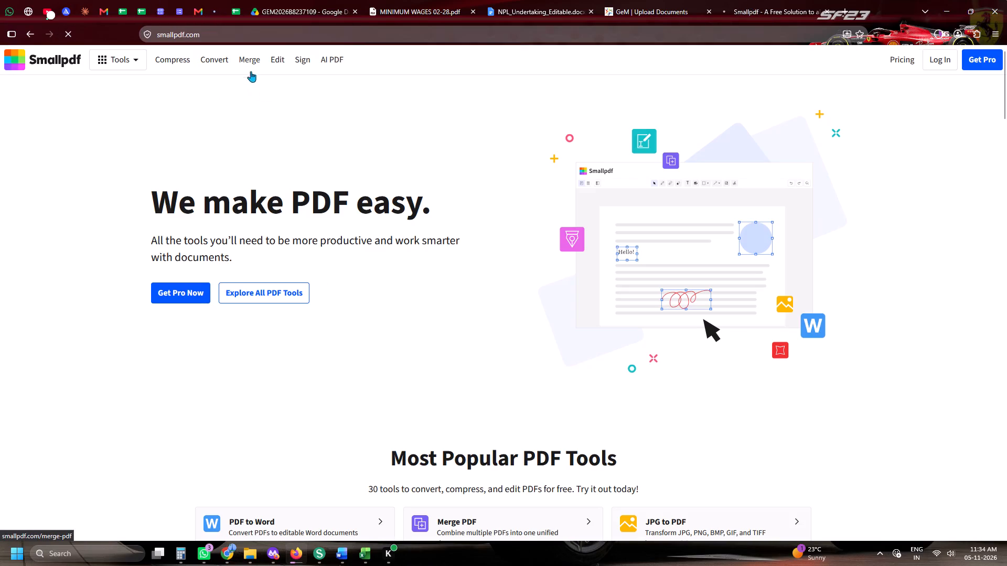
left_click(224, 60)
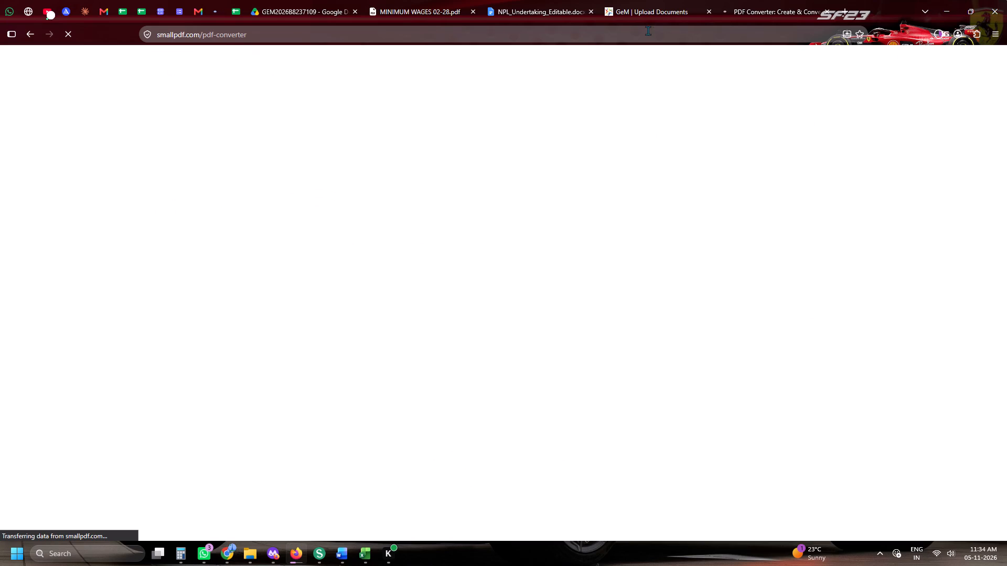
left_click(22, 35)
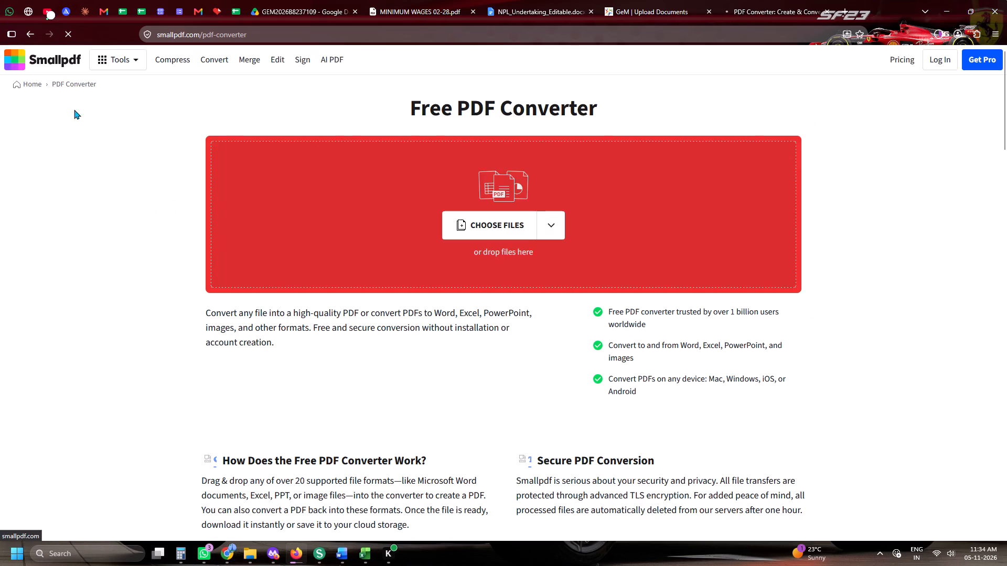
left_click(165, 60)
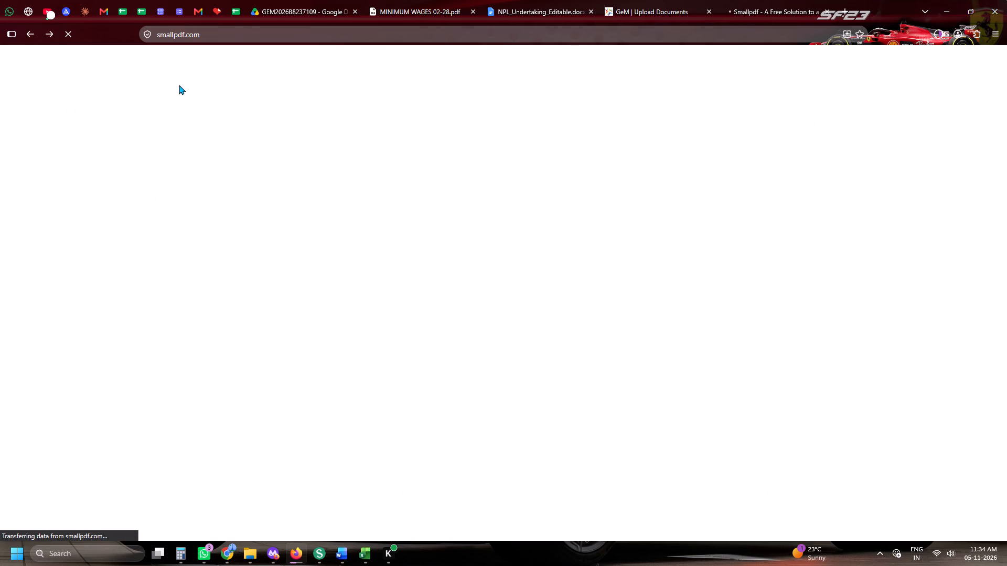
Add MINIMUM WAGES 02-28 and SCOPE OF WORK 01-55 from Downloads to the merge in Sejda PDF Desktop.
left_click(318, 555)
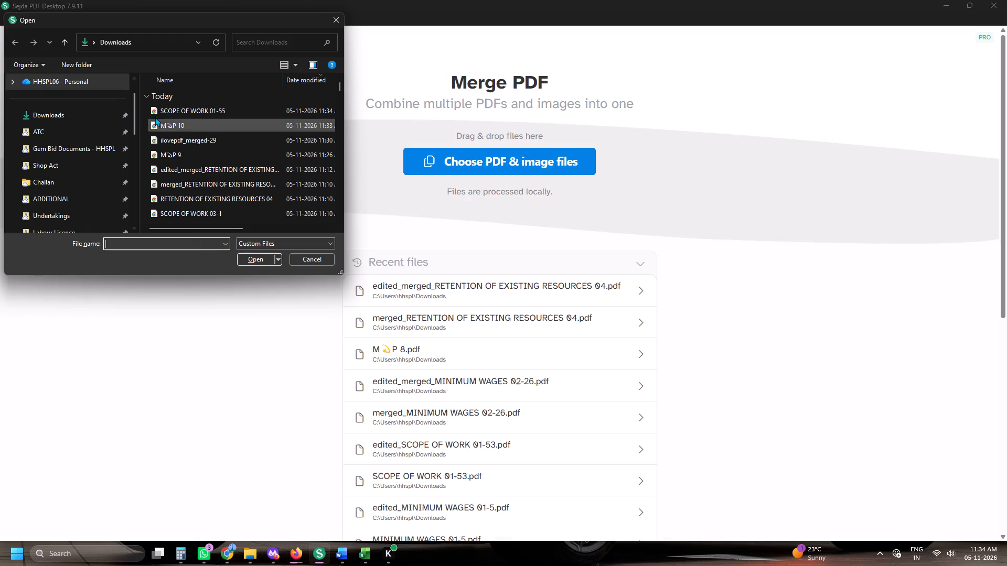
left_click(60, 121)
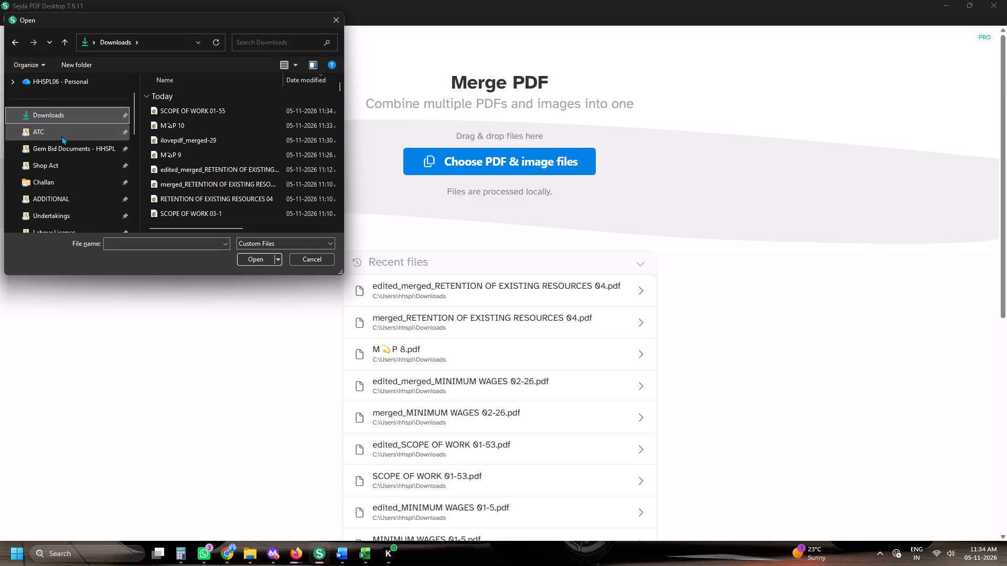
left_click(61, 136)
left_click(55, 113)
left_click_drag(142, 110, 151, 120)
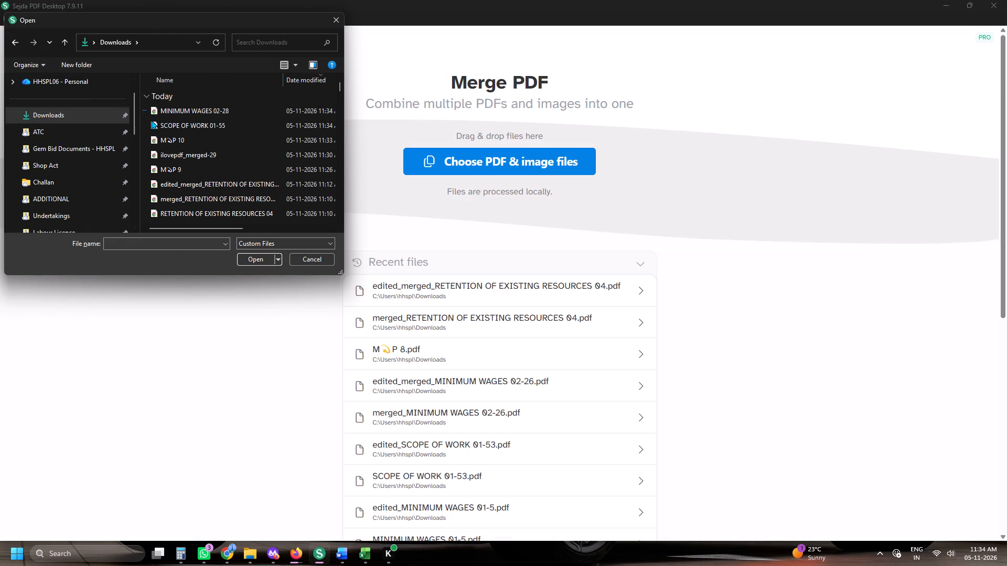
left_click_drag(151, 120, 152, 122)
left_click(265, 266)
left_click(263, 260)
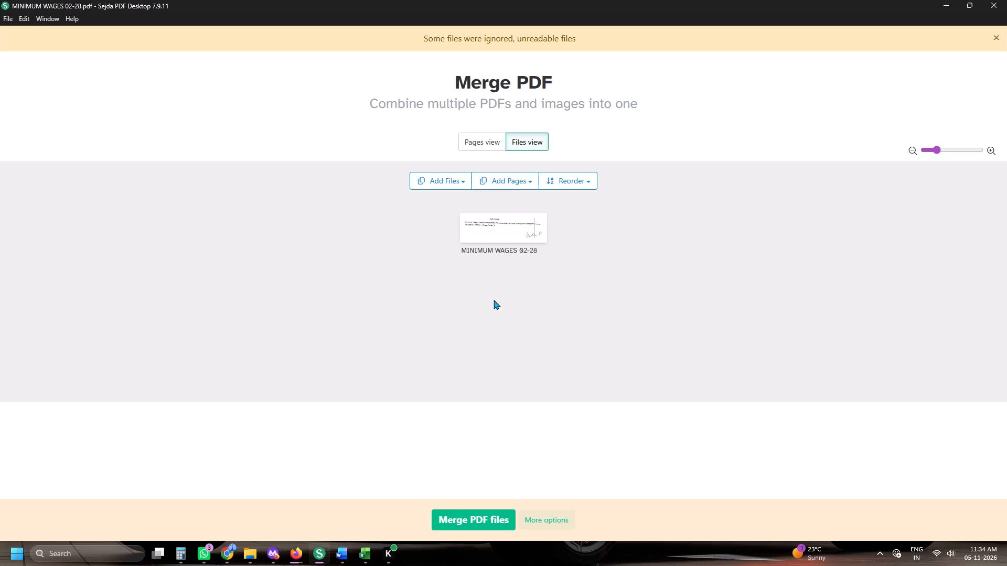
Switch to Firefox, open Smallpdf's Compress tool and upload ilovepdf_merged-29 from Downloads.
key("alt+Tab")
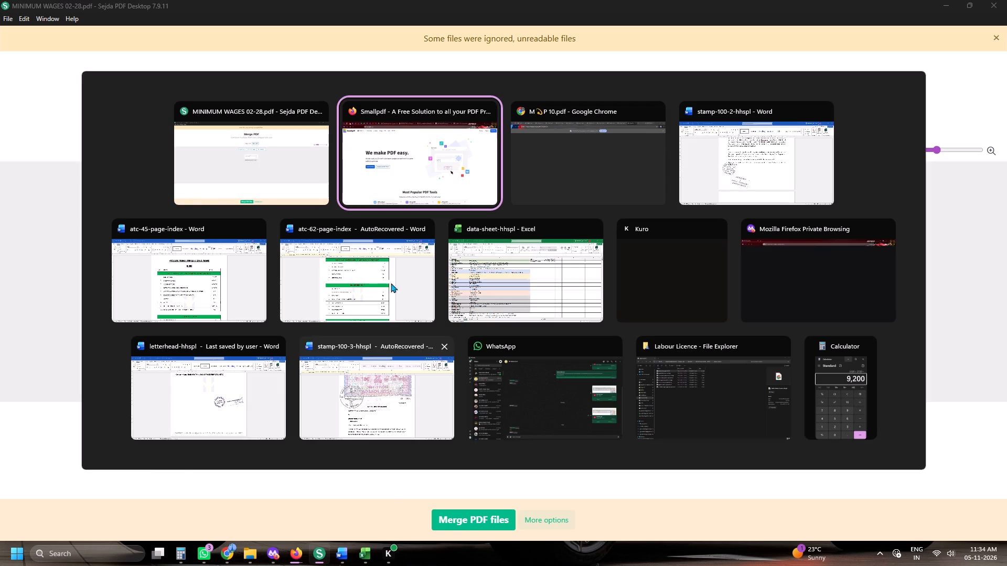
left_click(366, 159)
left_click(172, 62)
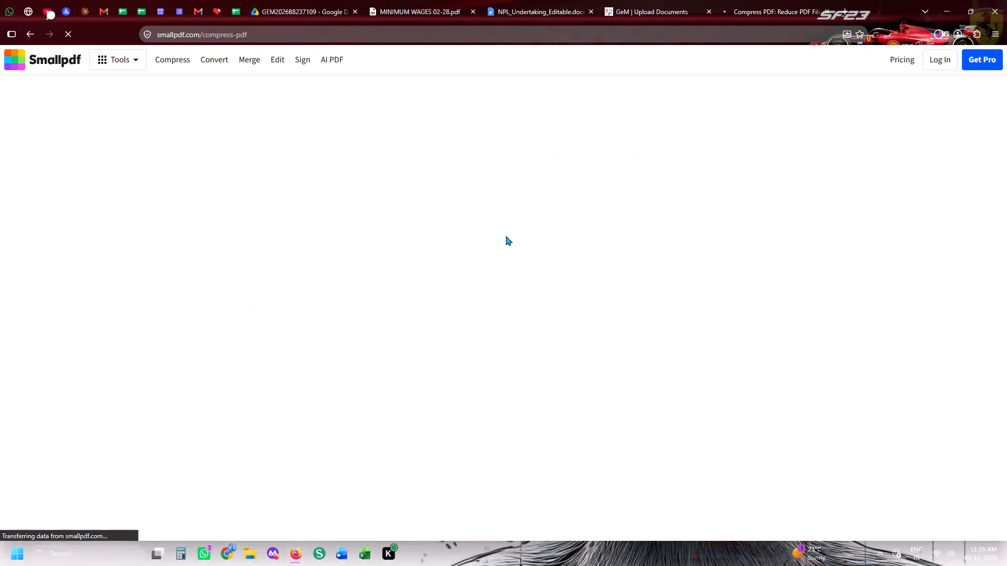
left_click(527, 234)
scroll(729, 249, "up", 5)
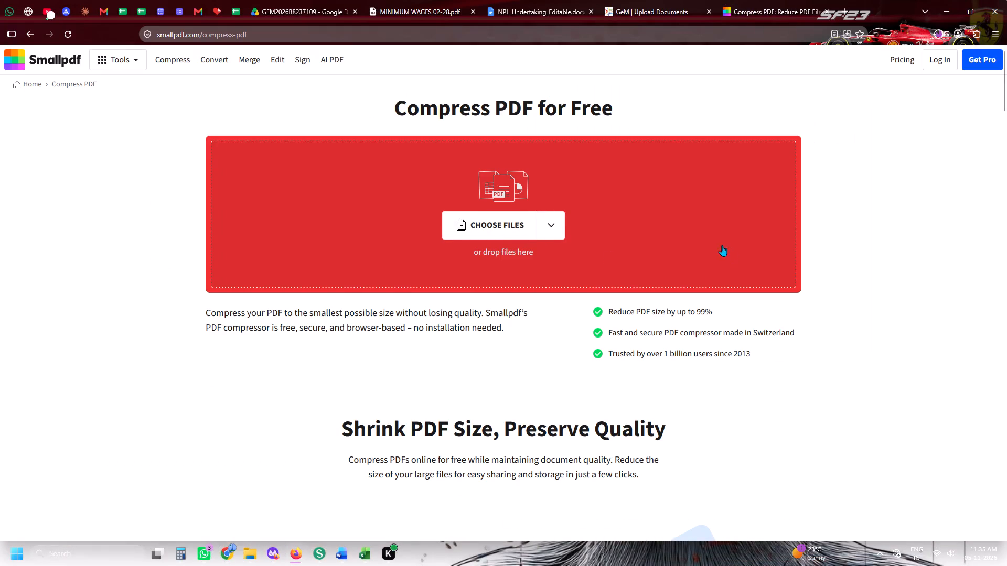
scroll(722, 245, "up", 6)
left_click(466, 225)
scroll(703, 209, "up", 3)
left_click(733, 180)
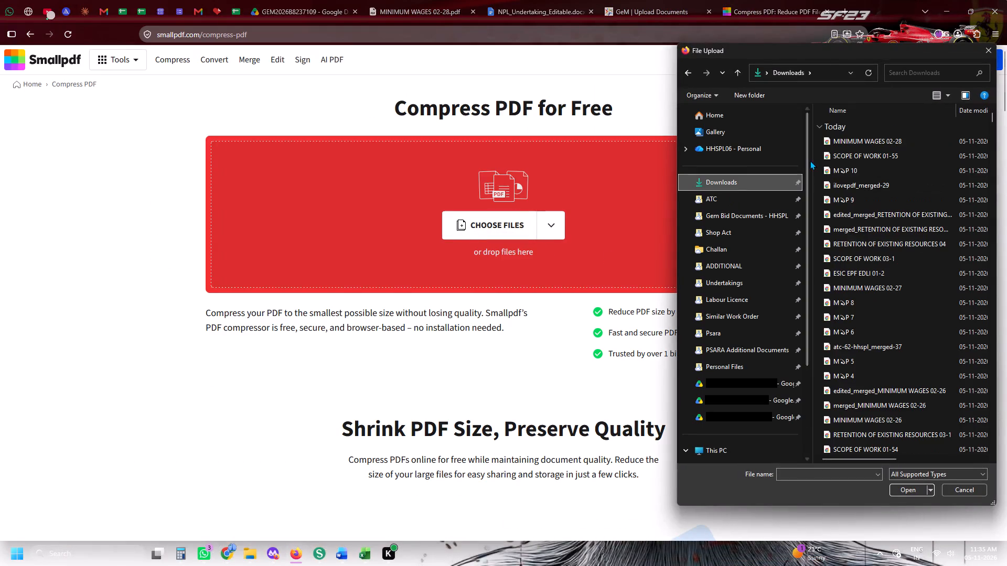
double_click(853, 185)
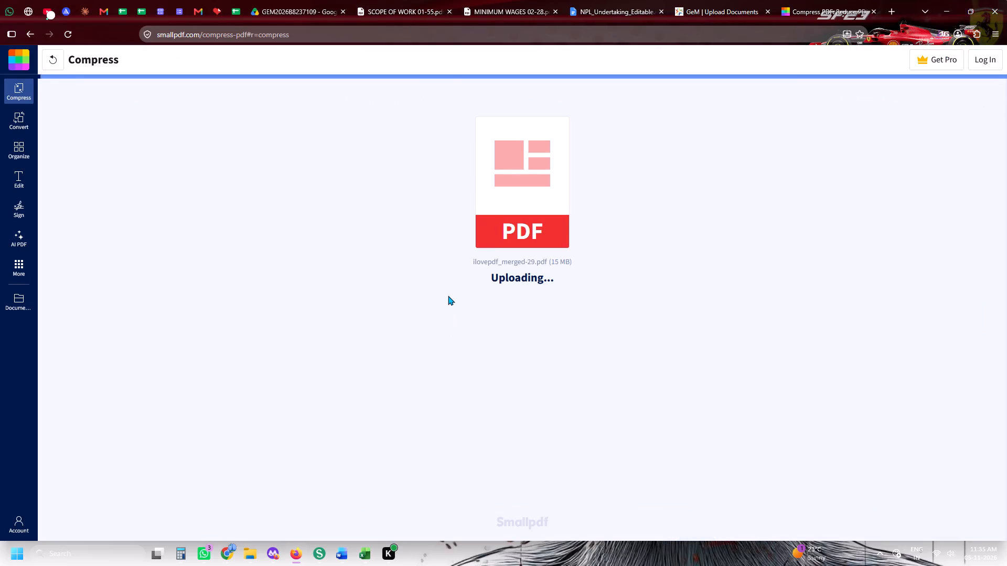
In Sejda PDF Desktop, add SCOPE OF WORK 01-55 to the merge and place it before MINIMUM WAGES 02-28.
left_click(326, 555)
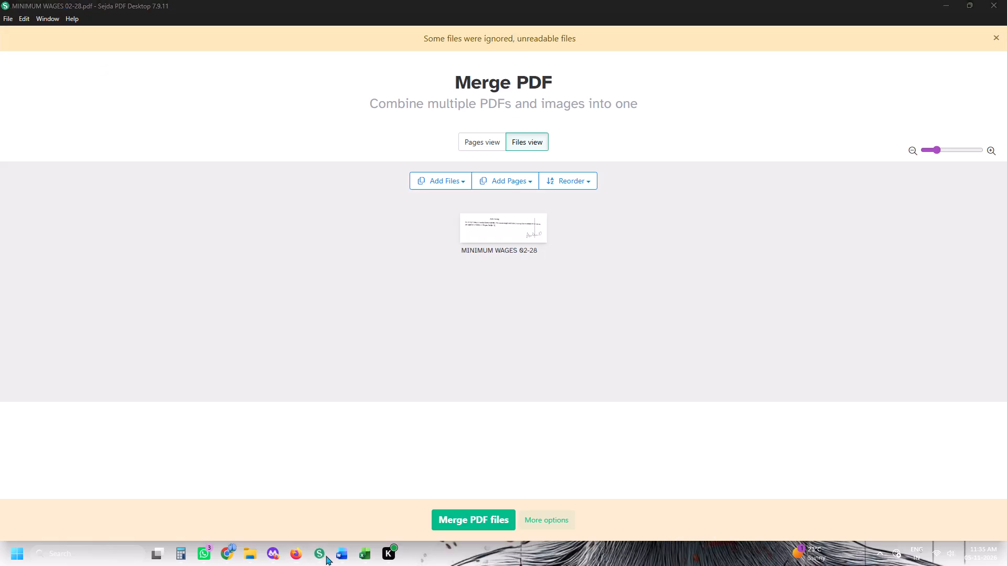
left_click(442, 189)
left_click(449, 200)
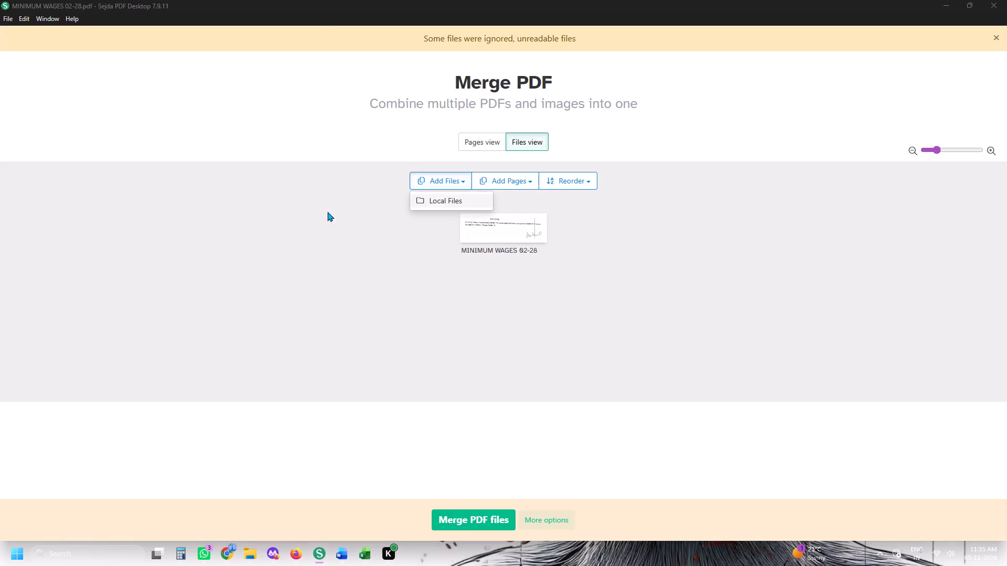
double_click(170, 106)
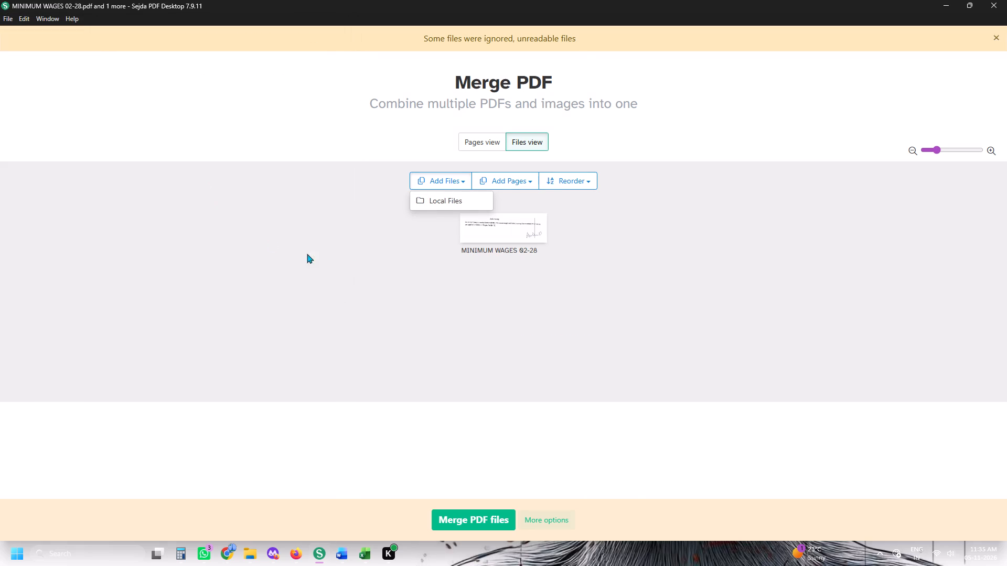
left_click_drag(559, 276, 351, 270)
left_click_drag(433, 236, 576, 238)
Merge the two PDFs and save the output in Downloads as merged_MINIMUM WAGES 02-28.
left_click(487, 517)
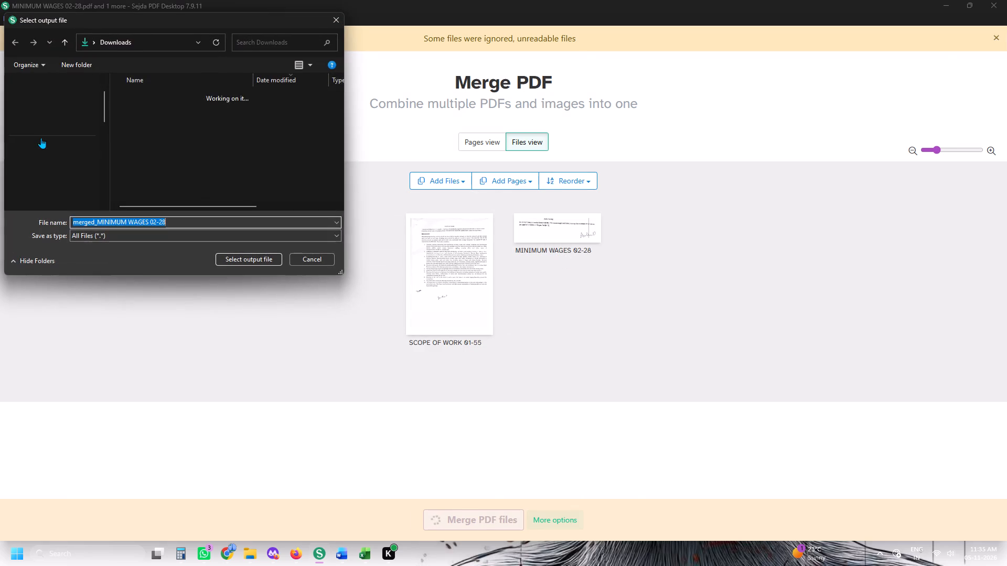
left_click(41, 138)
left_click(52, 127)
left_click(67, 115)
left_click(225, 261)
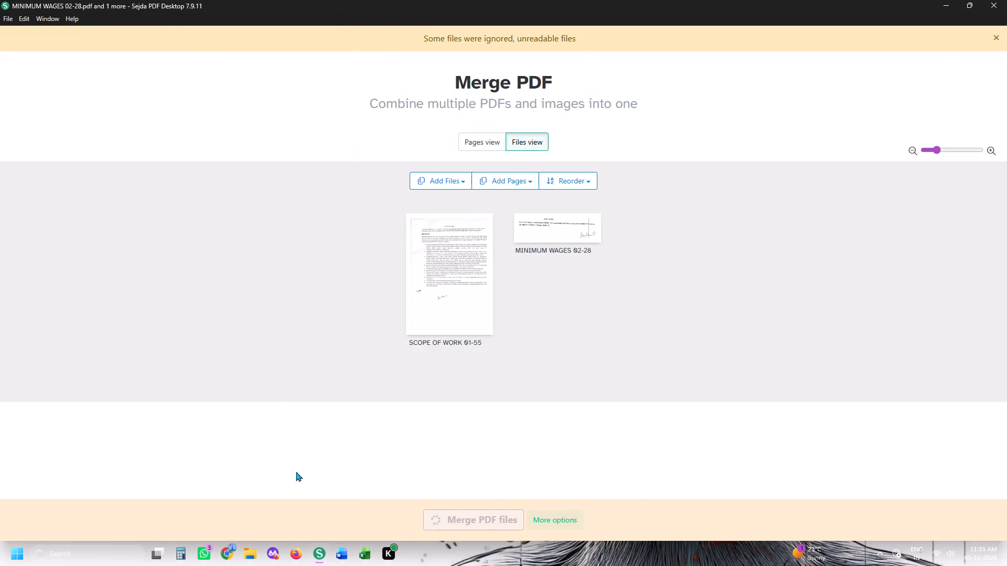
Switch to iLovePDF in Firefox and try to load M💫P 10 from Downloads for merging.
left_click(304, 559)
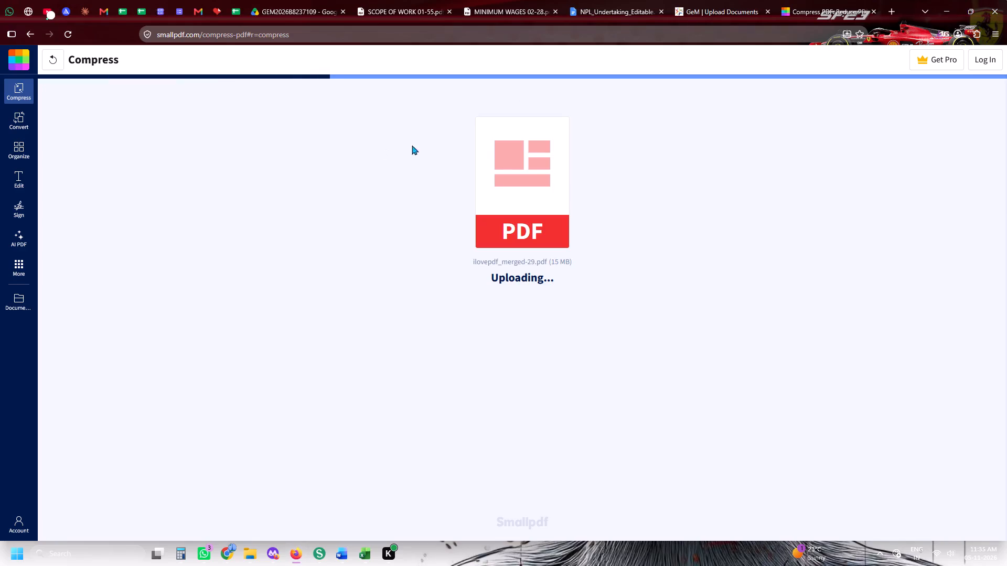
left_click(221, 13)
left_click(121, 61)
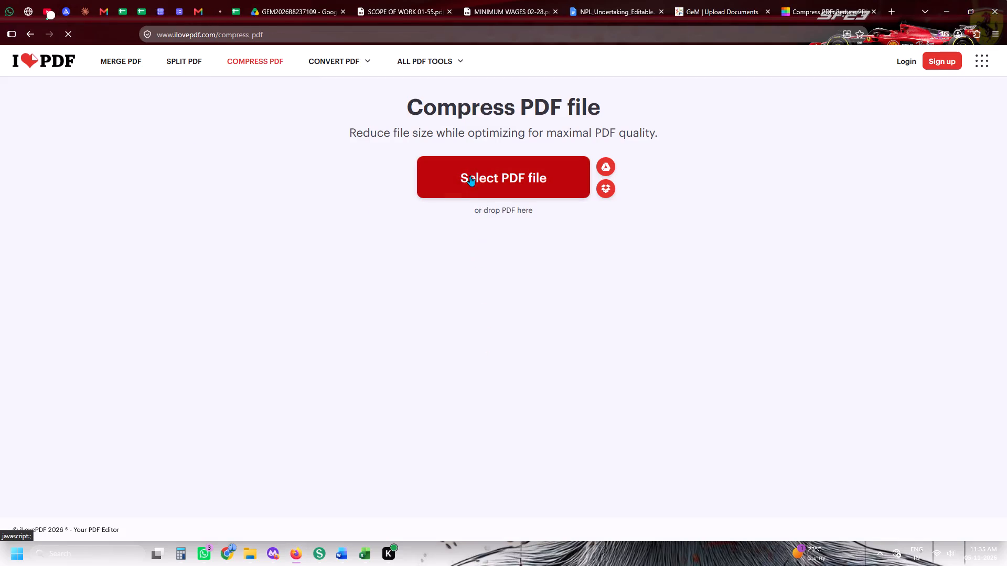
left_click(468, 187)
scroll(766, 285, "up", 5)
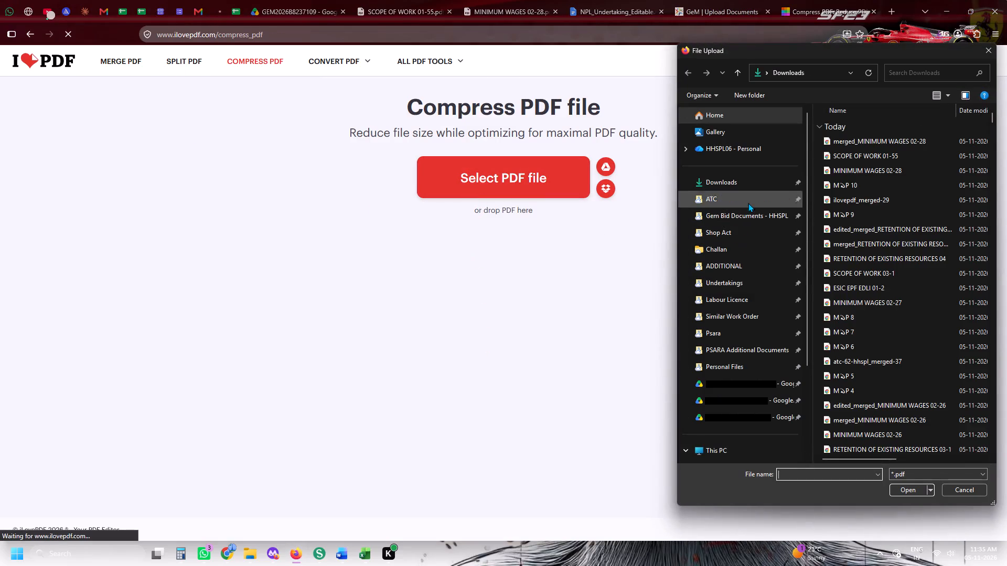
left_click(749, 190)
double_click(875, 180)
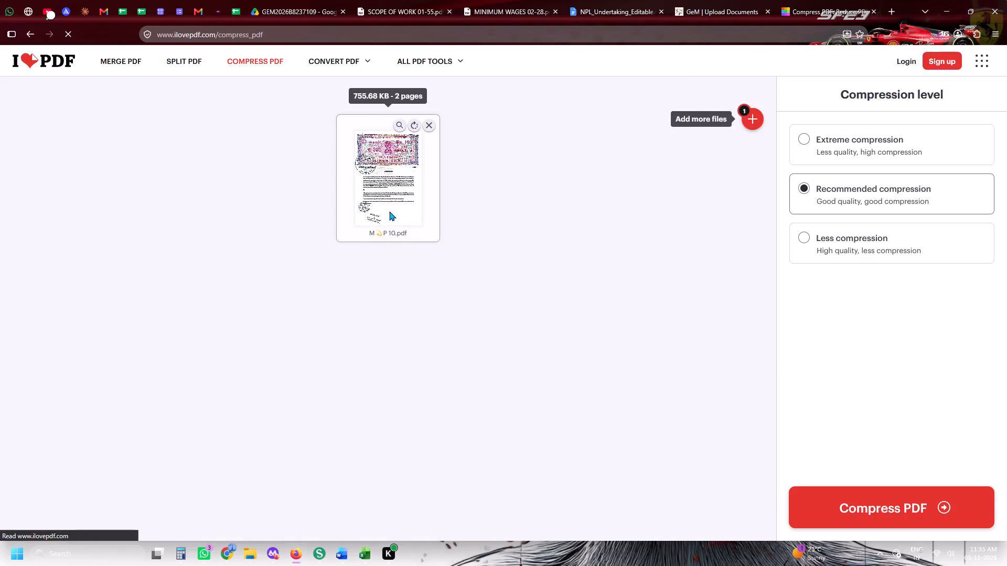
Open iLovePDF's Merge PDF tool.
left_click(116, 65)
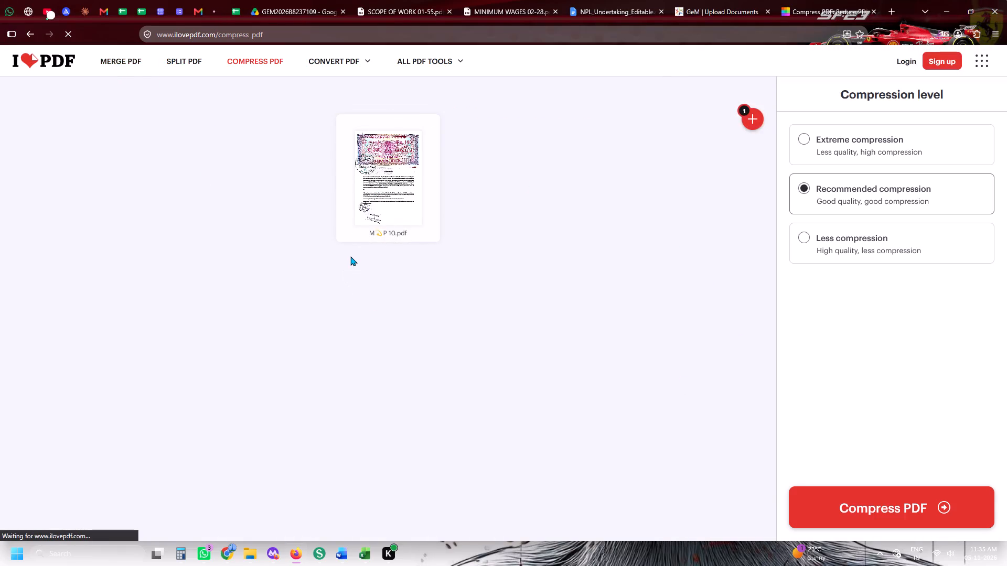
In Daily Tender Sheet 2026, set the Harshnath Human Services Tender Filler for bid GEM/2026/B/8237109 to MK.
left_click(240, 11)
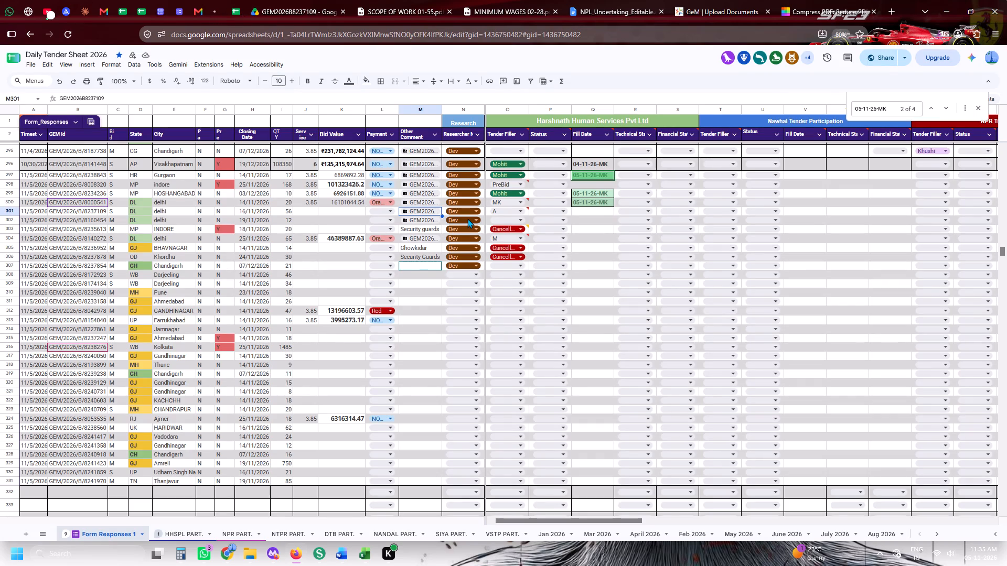
left_click(505, 213)
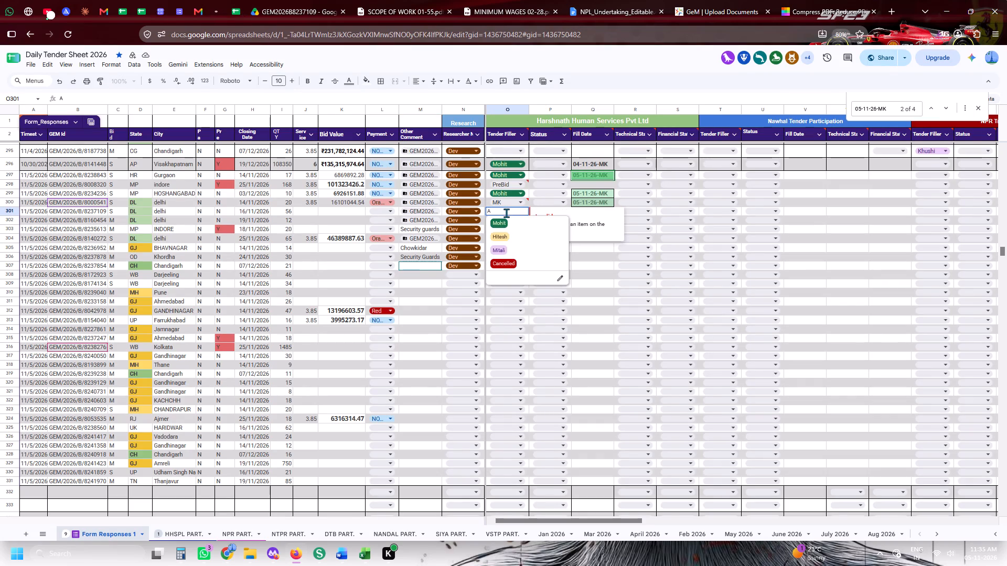
key("BackSpace")
type("MK")
key("Tab")
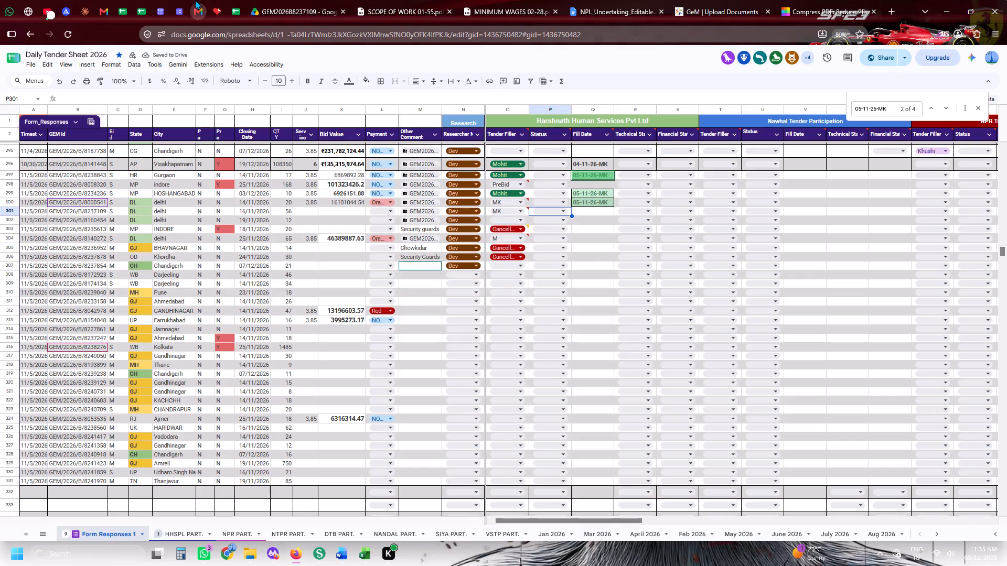
Add M💫P 10 from Downloads to the iLovePDF merge.
left_click(221, 8)
left_click(546, 173)
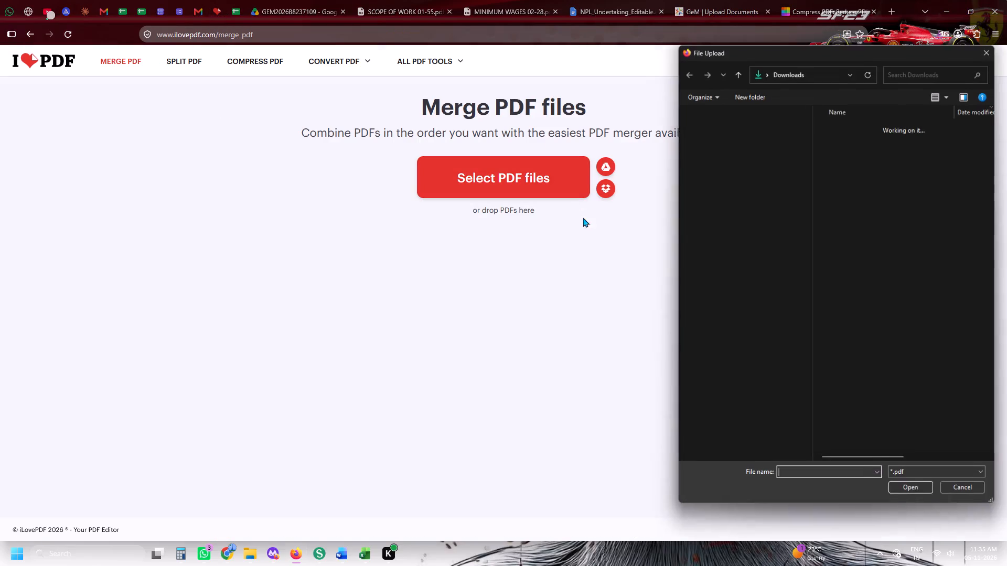
scroll(688, 198, "up", 5)
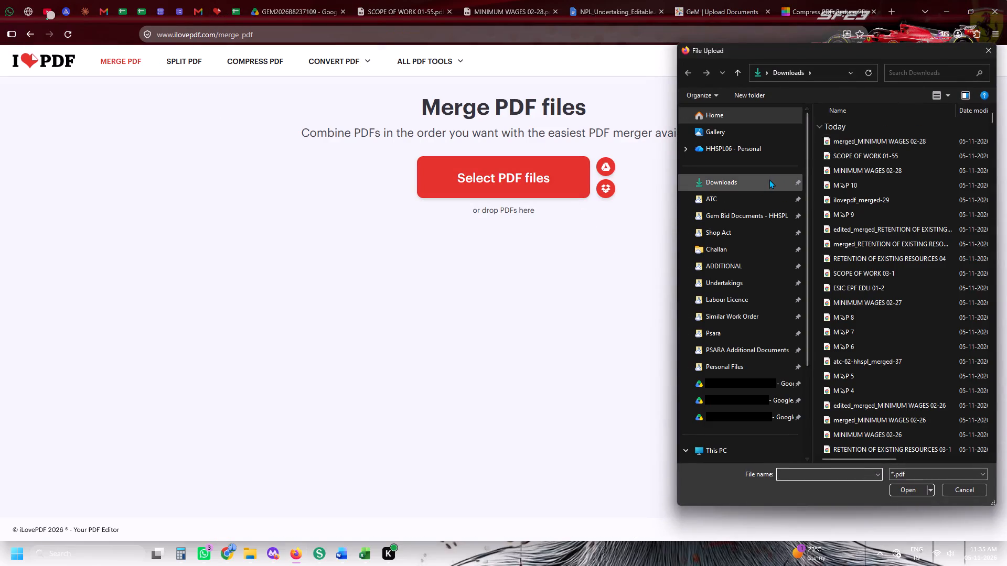
left_click(768, 179)
double_click(853, 186)
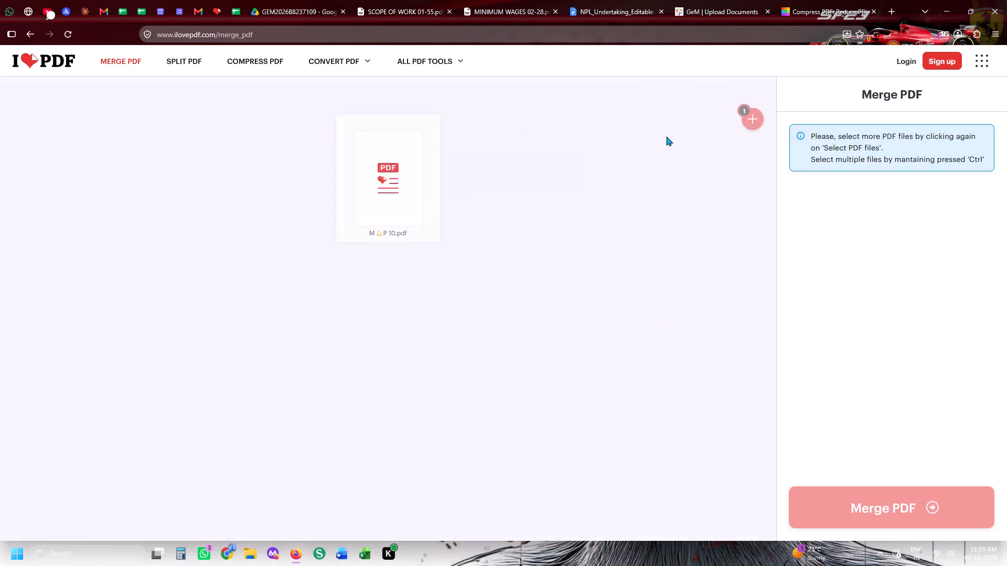
Check the Smallpdf upload progress and view the GeM Upload Documents page.
left_click(826, 0)
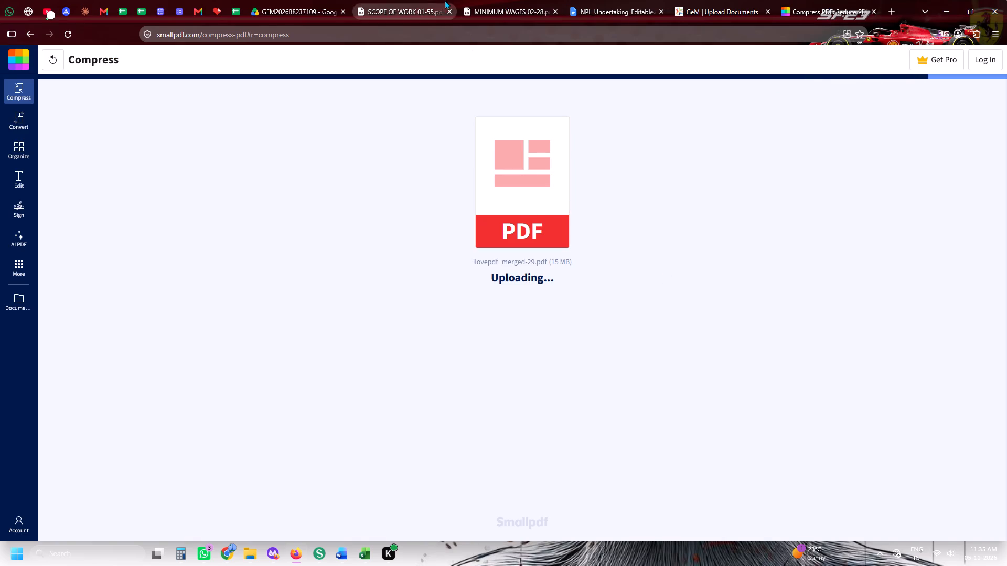
left_click(713, 0)
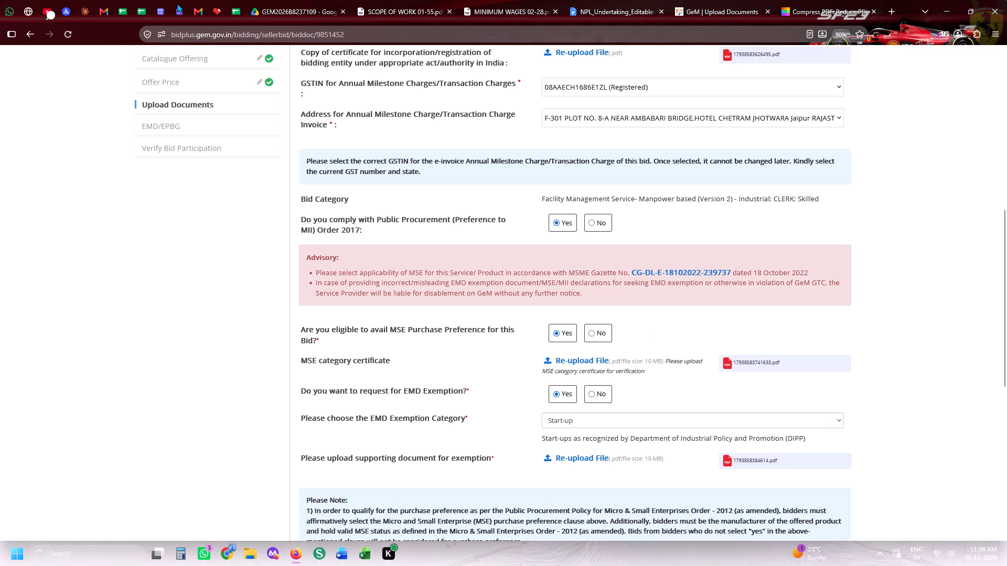
Switch to Sejda PDF Desktop and open merged_MINIMUM WAGES 02-28 in the PDF Editor.
left_click(326, 547)
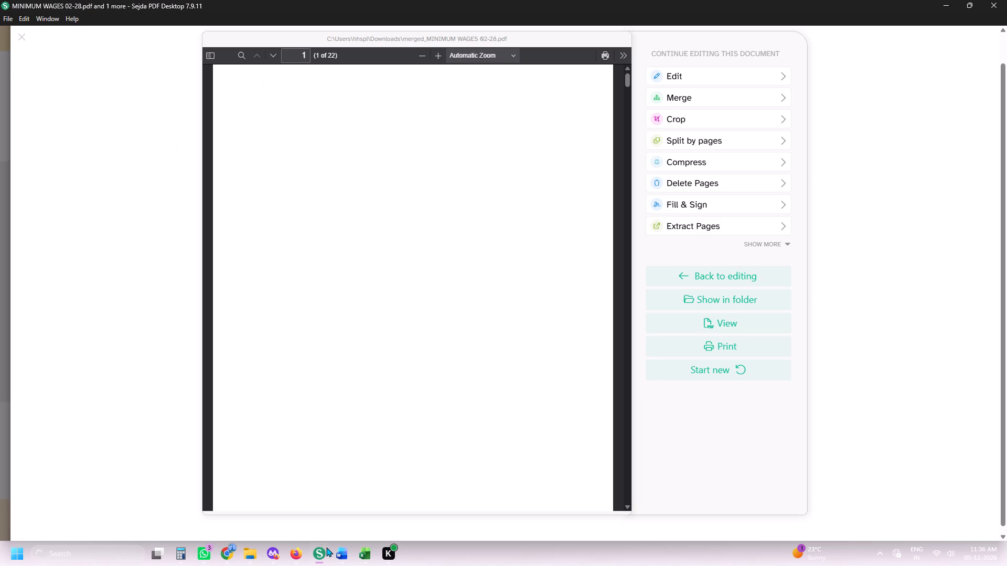
scroll(455, 438, "down", 13)
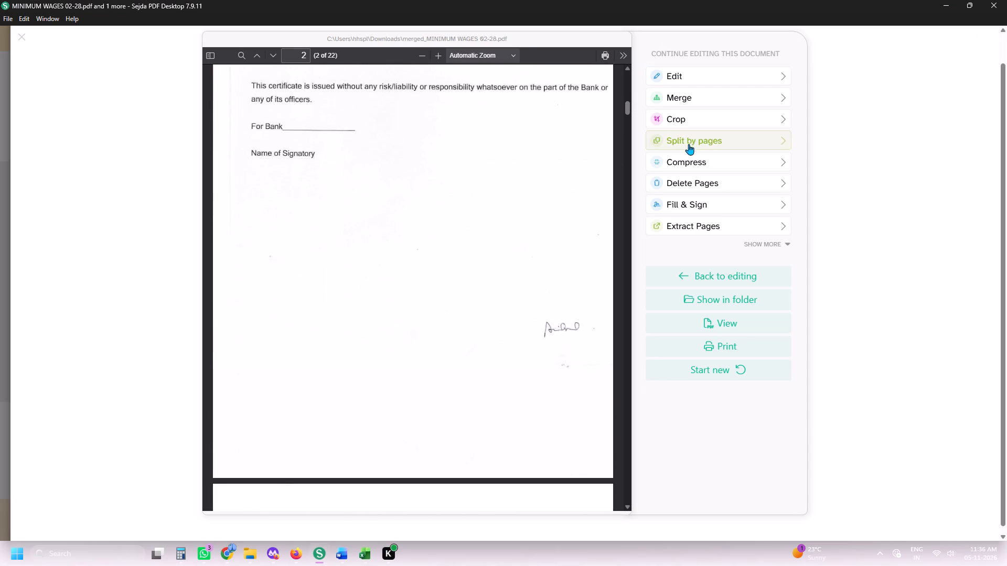
left_click(677, 80)
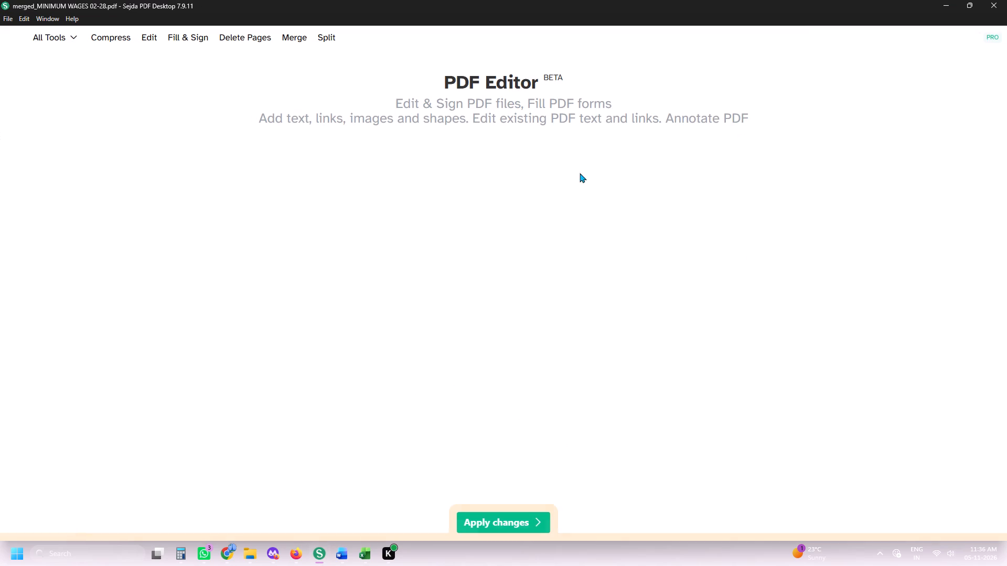
scroll(516, 134, "down", 2)
Place the saved combined company stamp and director signature at the lower right of page 1 and repeat it on all pages.
left_click(479, 107)
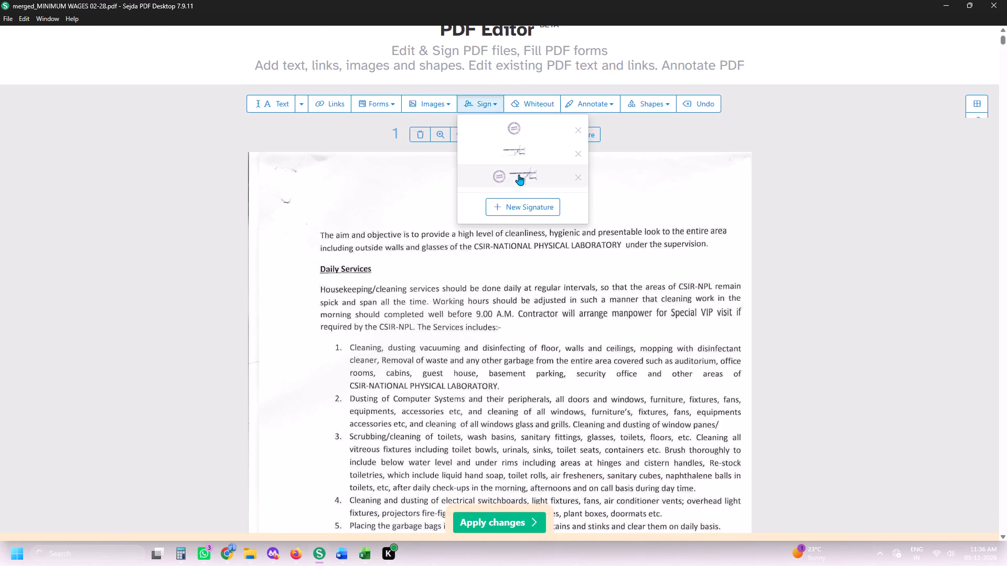
left_click(519, 175)
scroll(519, 175, "down", 6)
scroll(627, 404, "down", 6)
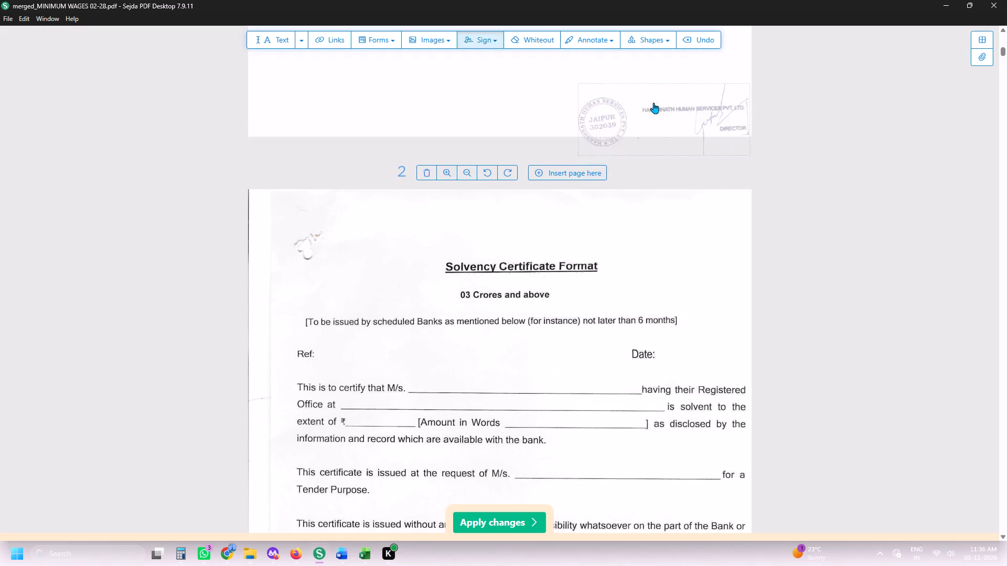
left_click(647, 90)
scroll(643, 87, "up", 3)
left_click(602, 261)
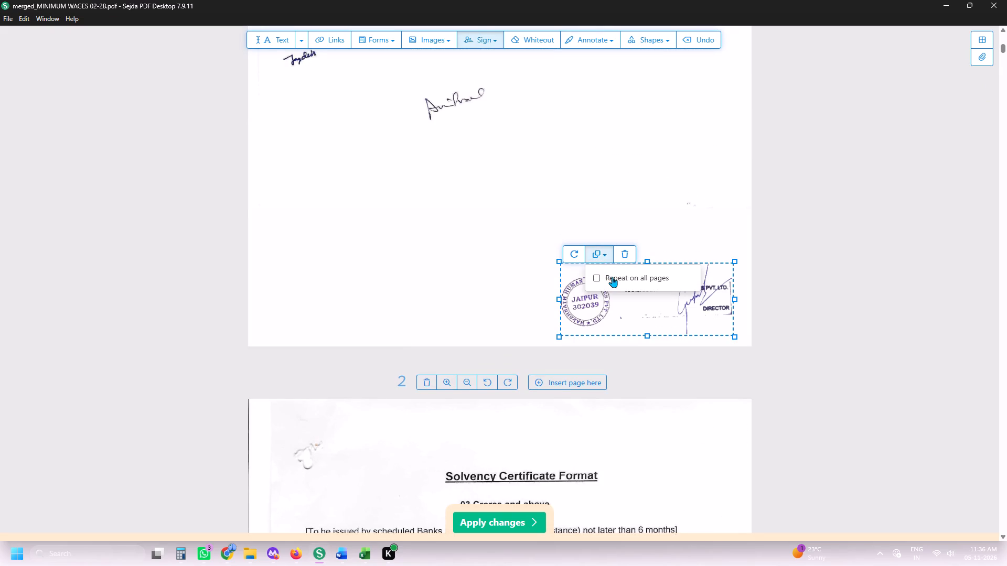
left_click(612, 277)
Delete page 2, the Solvency Certificate Format, from the merged document.
scroll(612, 277, "down", 7)
scroll(612, 277, "up", 4)
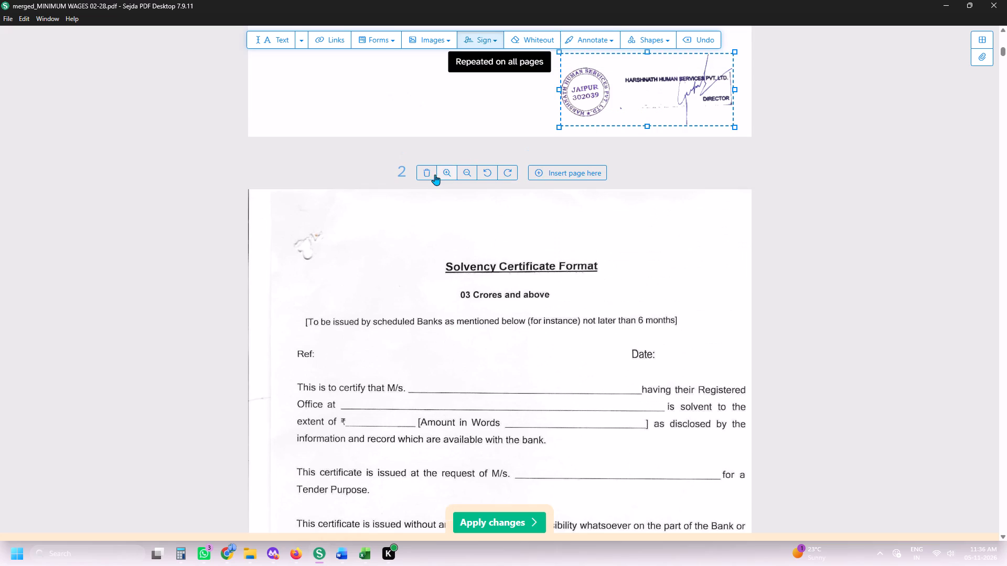
left_click(431, 175)
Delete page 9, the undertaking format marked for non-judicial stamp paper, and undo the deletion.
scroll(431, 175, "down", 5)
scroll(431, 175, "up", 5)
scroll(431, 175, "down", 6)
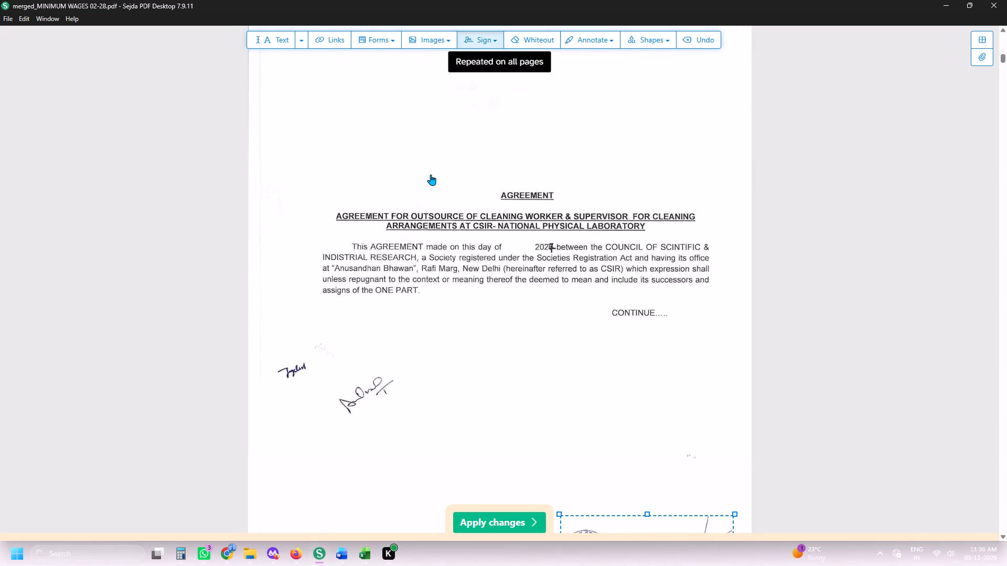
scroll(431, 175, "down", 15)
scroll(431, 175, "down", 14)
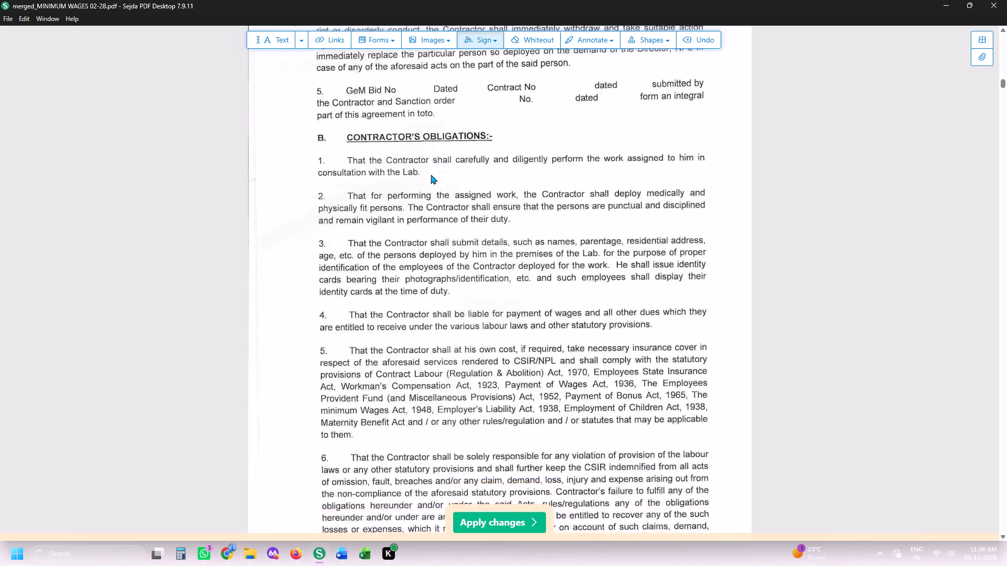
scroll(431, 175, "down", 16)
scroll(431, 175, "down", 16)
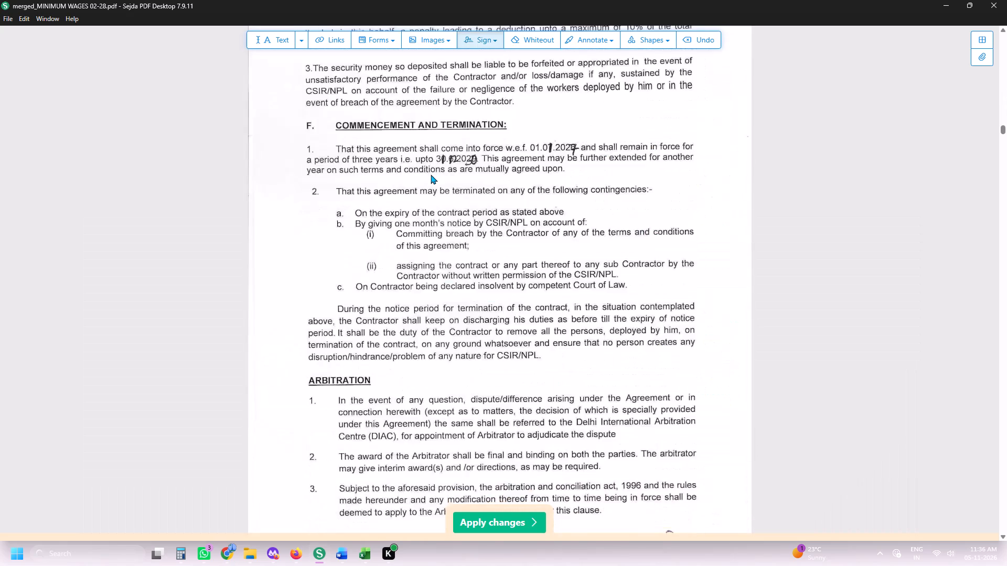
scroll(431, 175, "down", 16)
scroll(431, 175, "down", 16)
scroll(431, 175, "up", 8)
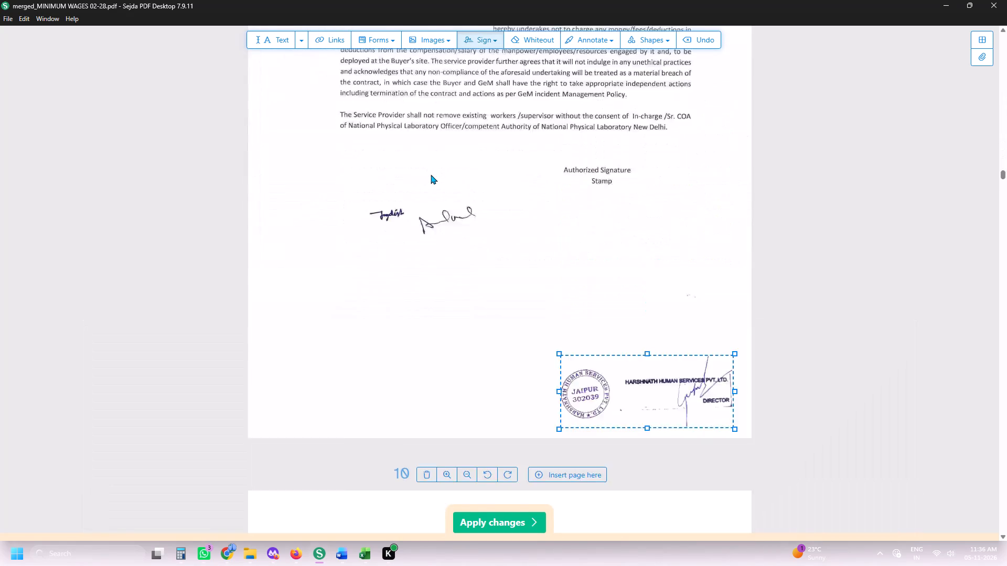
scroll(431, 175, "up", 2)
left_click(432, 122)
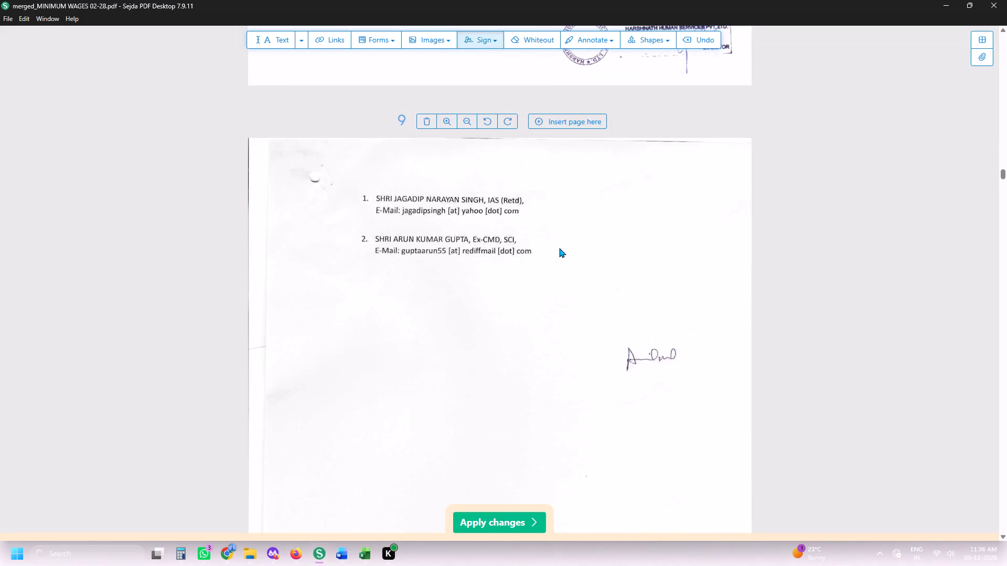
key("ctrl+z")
Recheck the pages around page 9 and delete page 9, the undertaking format for non-judicial stamp paper.
scroll(565, 252, "down", 9)
scroll(565, 252, "up", 12)
scroll(513, 274, "down", 13)
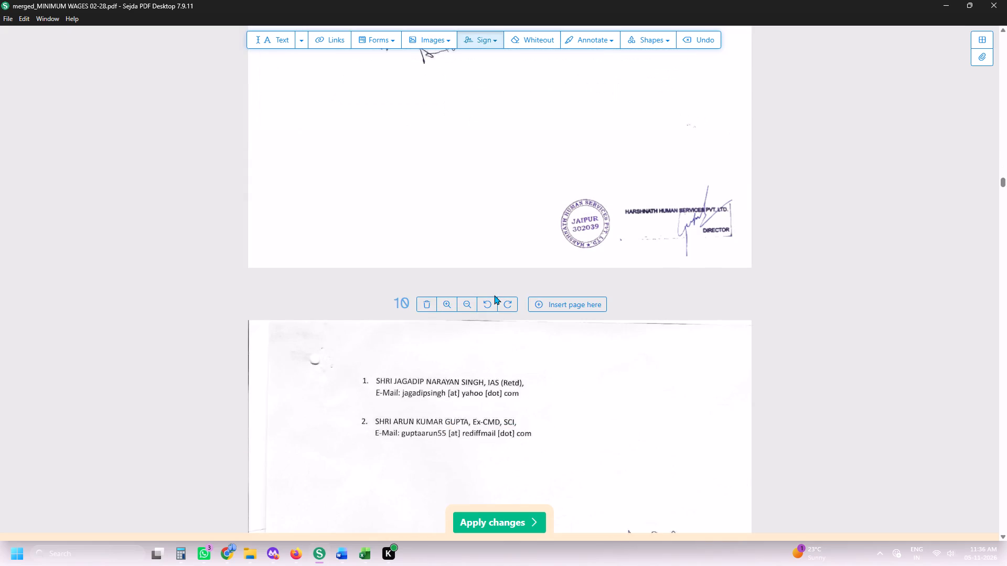
scroll(494, 295, "up", 6)
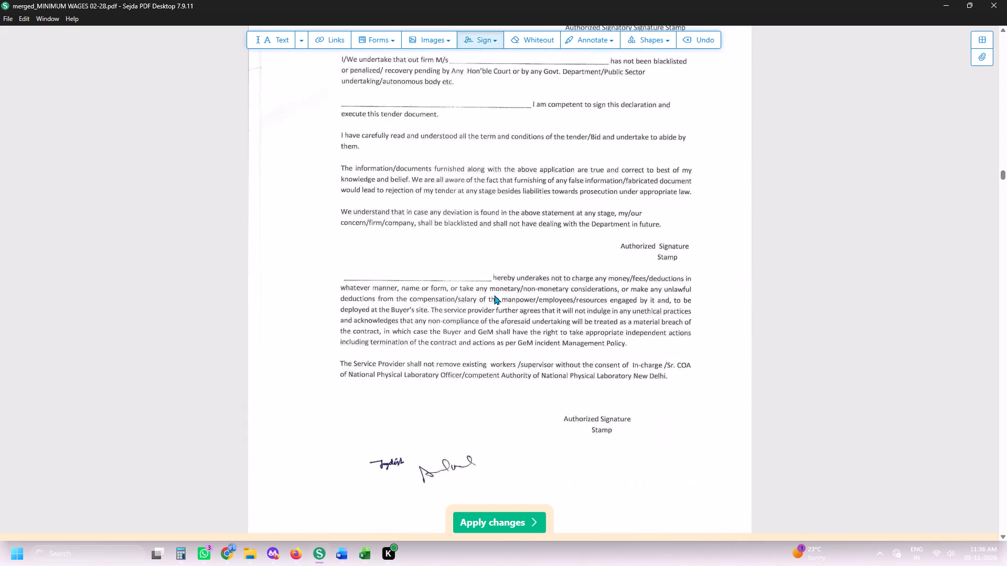
scroll(494, 295, "up", 2)
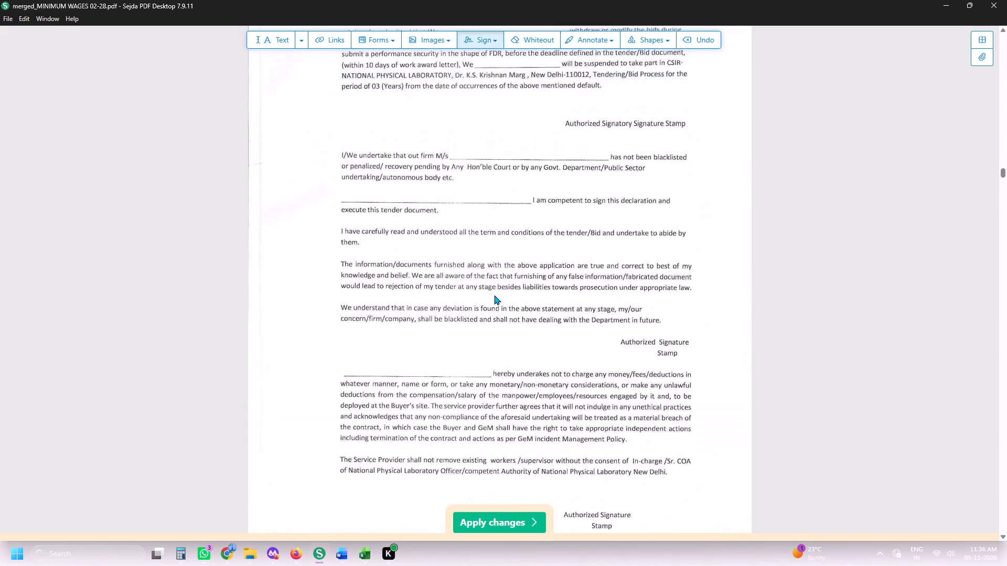
scroll(494, 295, "up", 2)
left_click(428, 117)
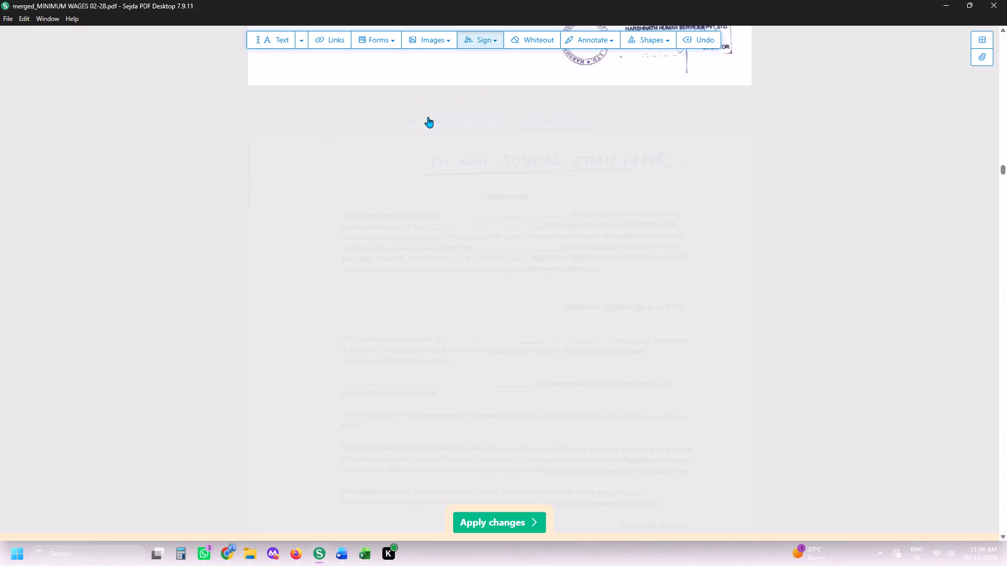
left_click(420, 125)
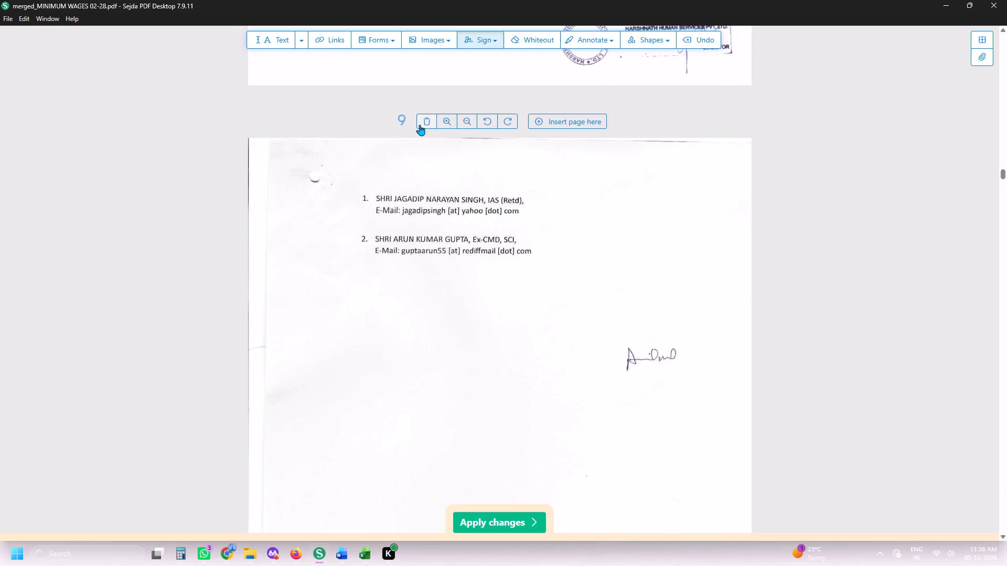
On page 19, replace the repeated stamp with the saved combined stamp and signature, placed below the text beside the existing handwritten signature.
scroll(536, 254, "down", 14)
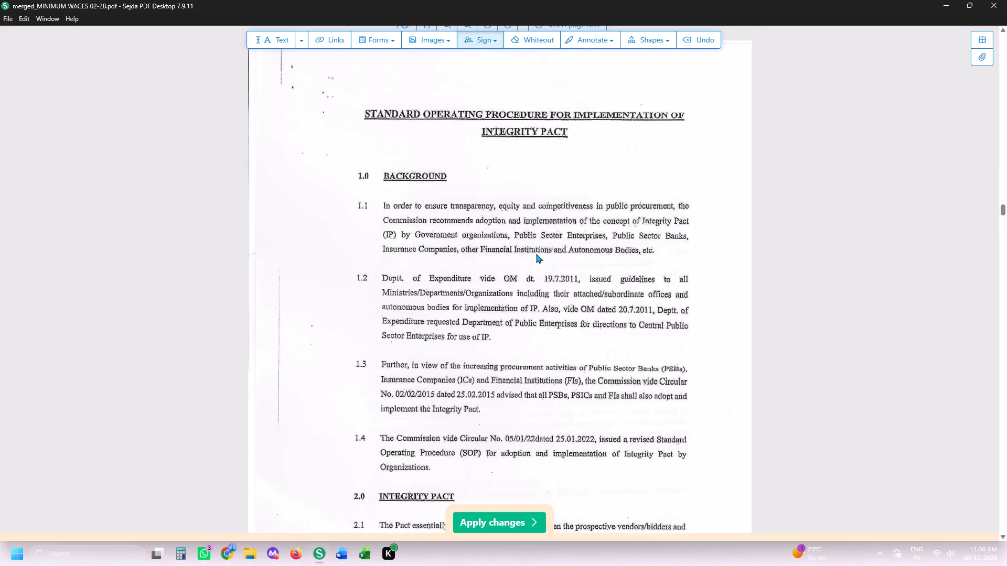
scroll(536, 254, "down", 8)
scroll(536, 254, "down", 13)
scroll(536, 254, "down", 8)
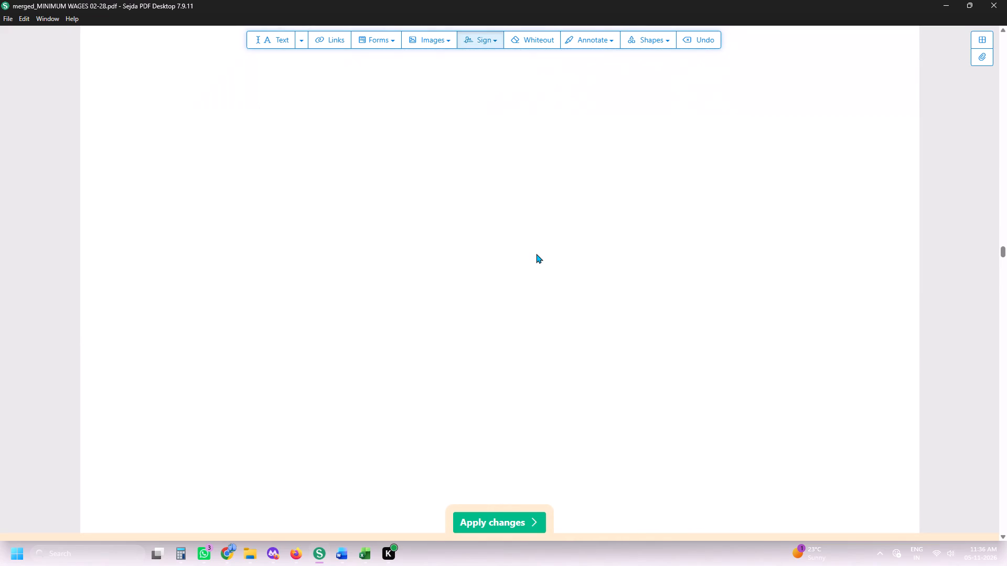
scroll(536, 254, "down", 15)
scroll(536, 254, "down", 16)
scroll(536, 254, "down", 16)
scroll(536, 254, "down", 8)
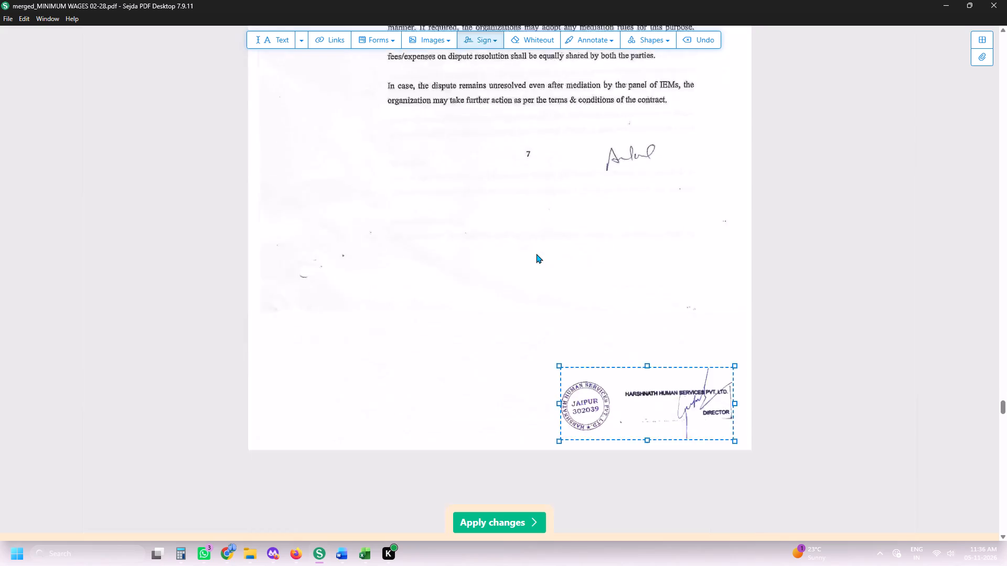
scroll(536, 254, "down", 15)
scroll(536, 254, "down", 17)
scroll(536, 254, "down", 8)
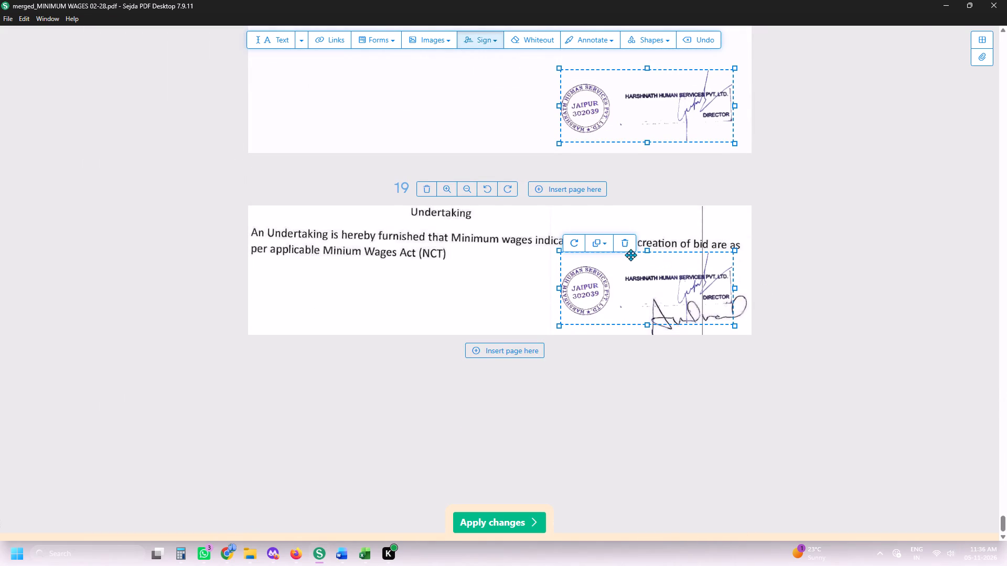
left_click(628, 241)
left_click(487, 38)
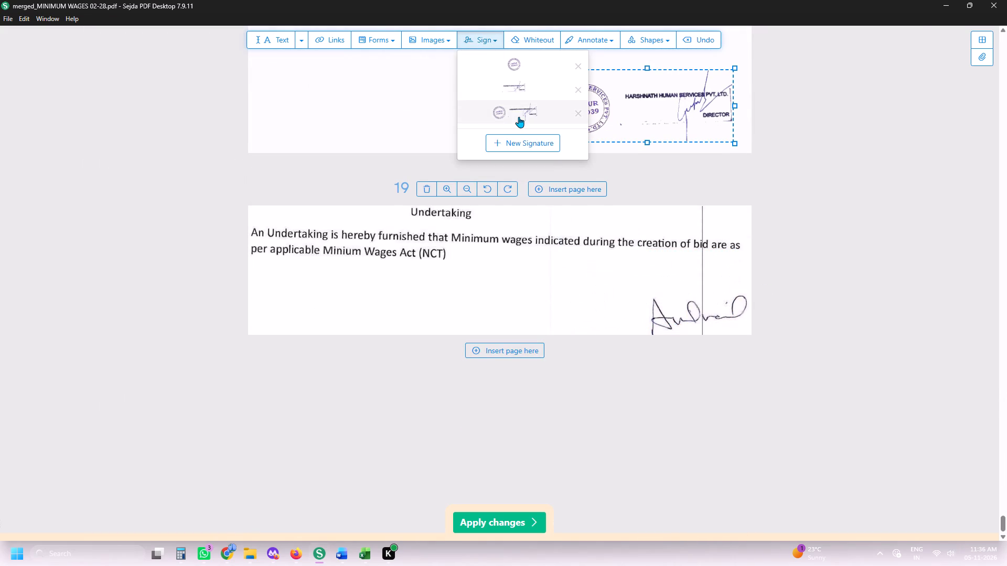
left_click(519, 117)
left_click(535, 295)
Apply the changes and save the PDF in Downloads as edited_merged_MINIMUM WAGES 02-28.
left_click(496, 521)
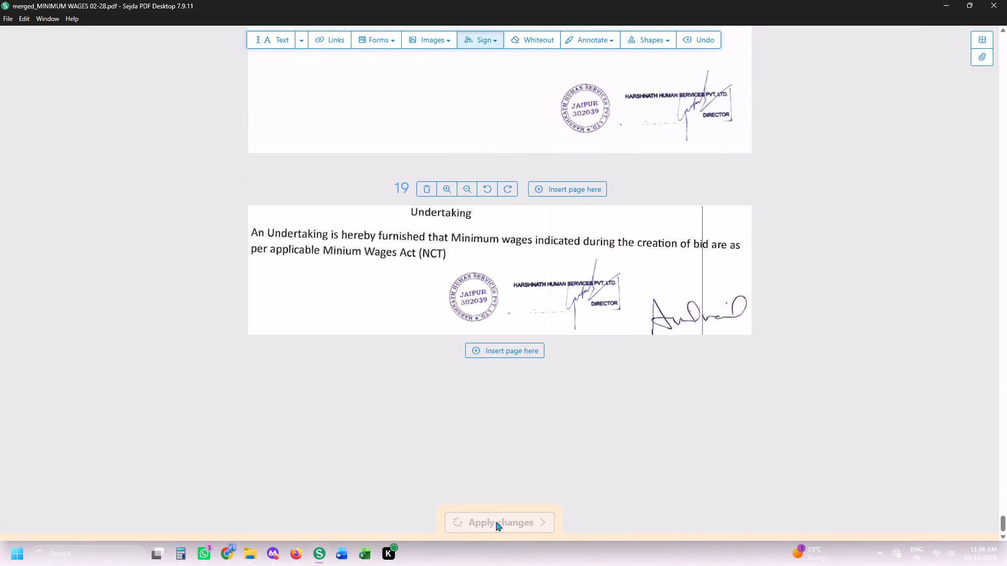
left_click(65, 118)
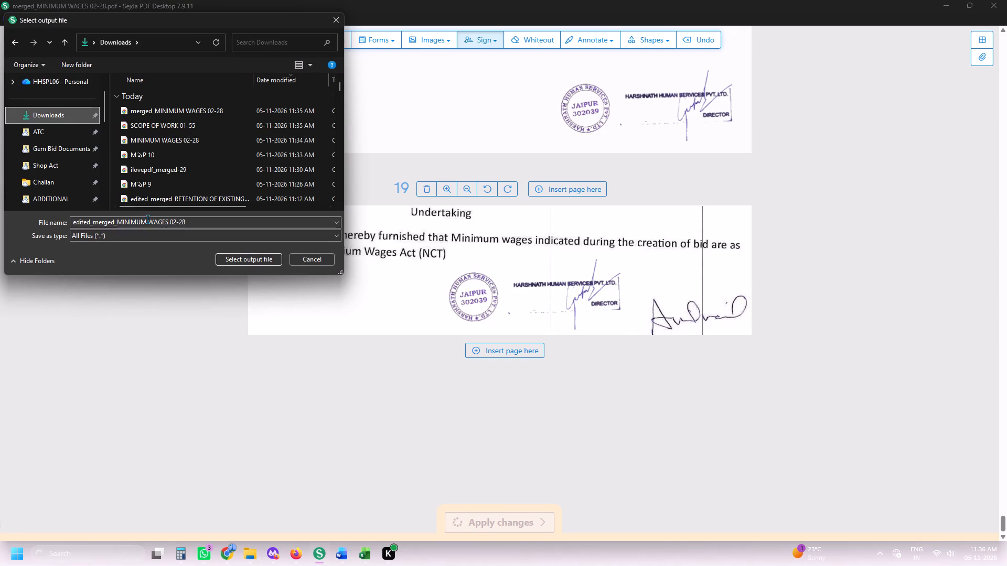
left_click(236, 260)
Switch to Firefox and add edited_merged_MINIMUM WAGES 02-28 from Downloads to the iLovePDF merge containing the M P 10 file.
left_click(295, 546)
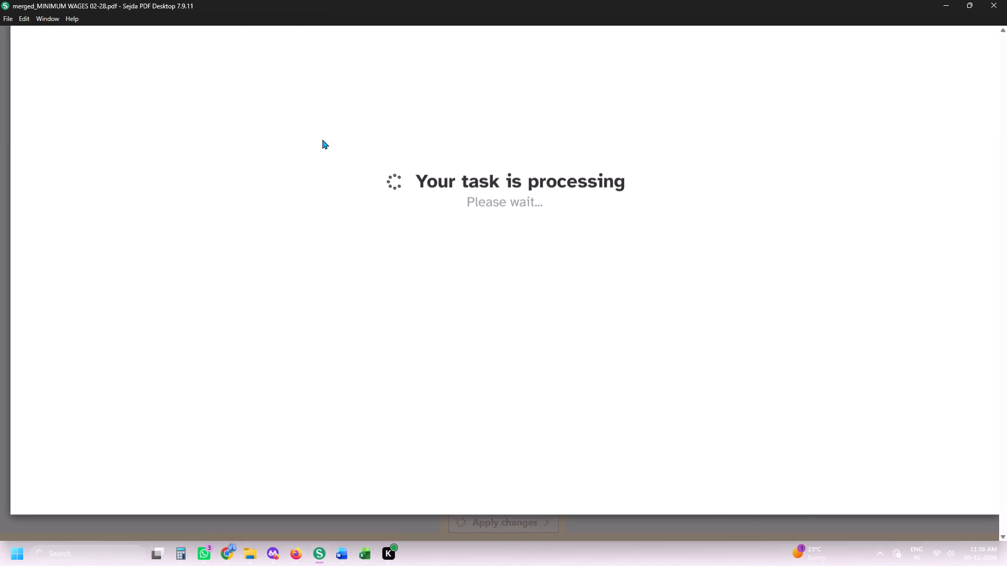
left_click(223, 9)
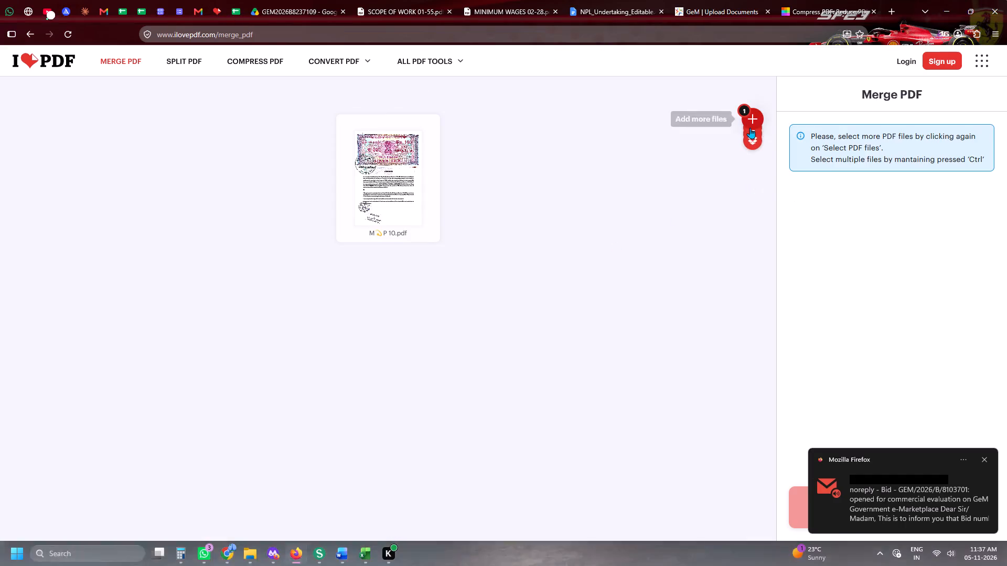
left_click(750, 128)
scroll(652, 304, "up", 10)
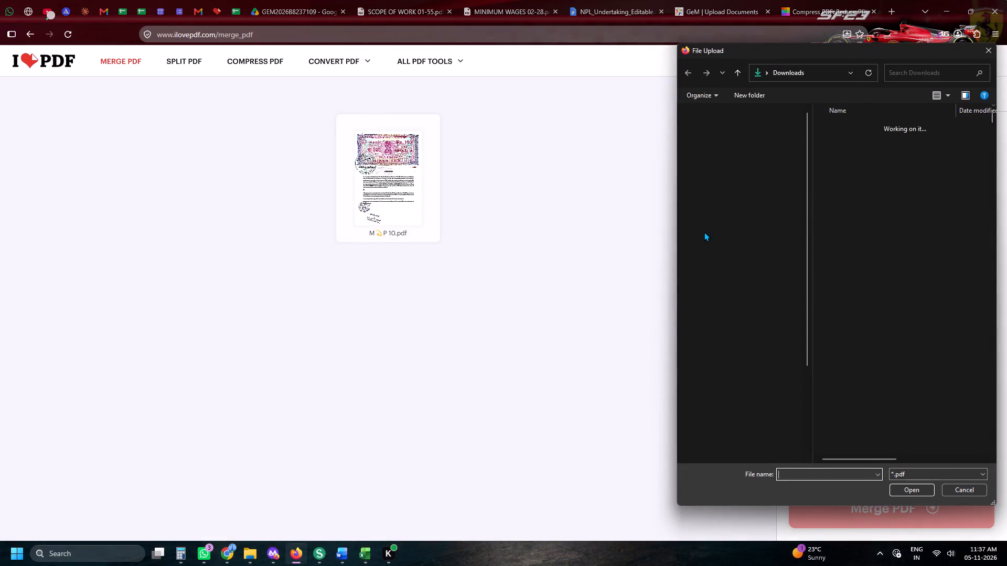
left_click(731, 181)
left_click(866, 137)
left_click(744, 209)
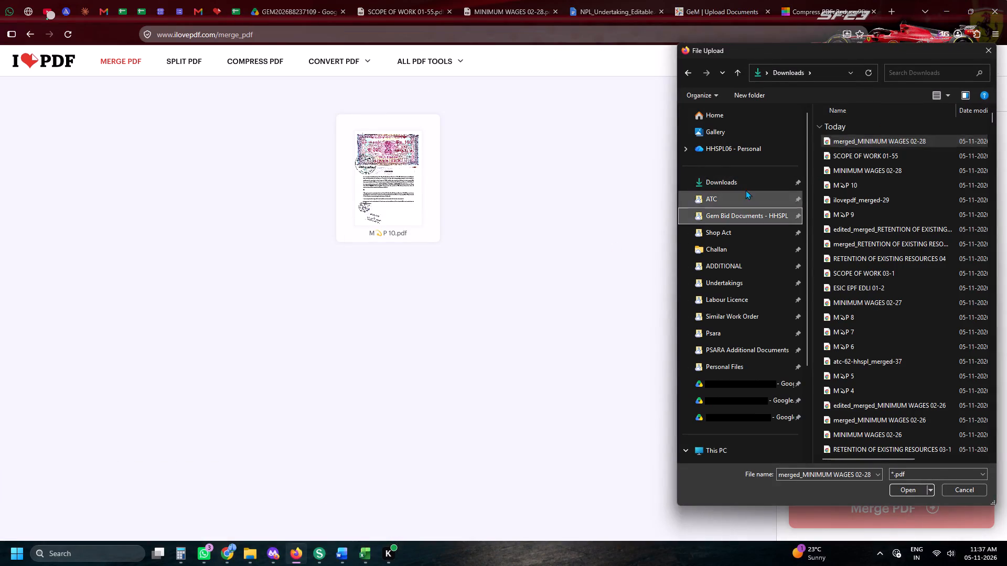
left_click(745, 190)
double_click(849, 144)
In Smallpdf, compress ilovepdf_merged-29.pdf with the Basic setting.
left_click(805, 0)
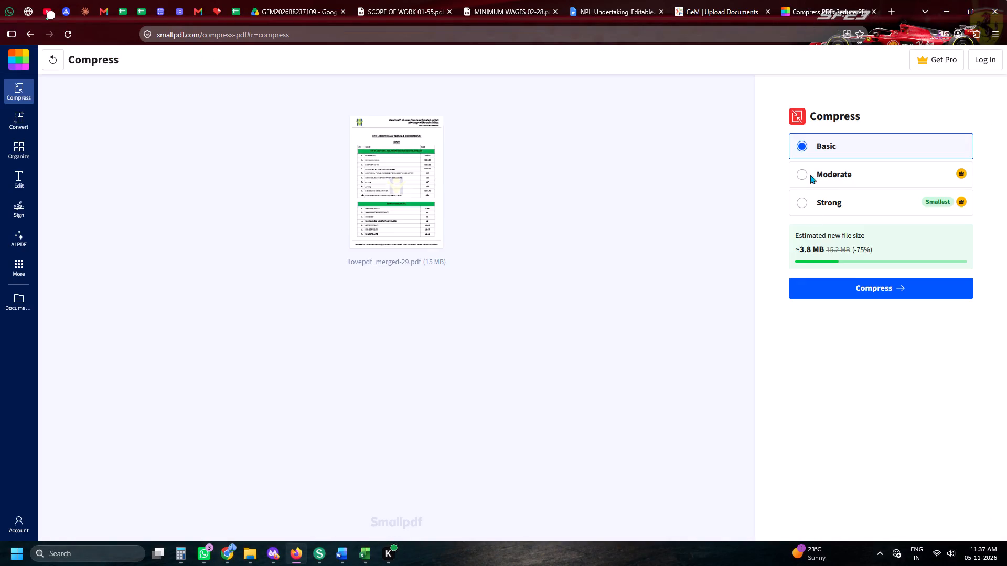
left_click(849, 293)
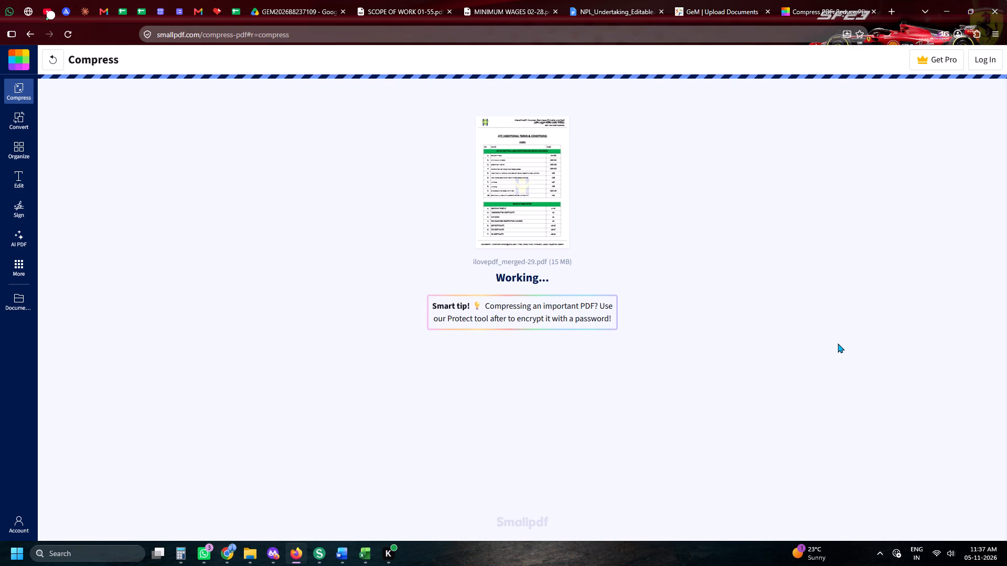
Return to the iLovePDF merge and move edited_merged_MINIMUM WAGES 02-28 ahead of the M P 10 file.
left_click(223, 0)
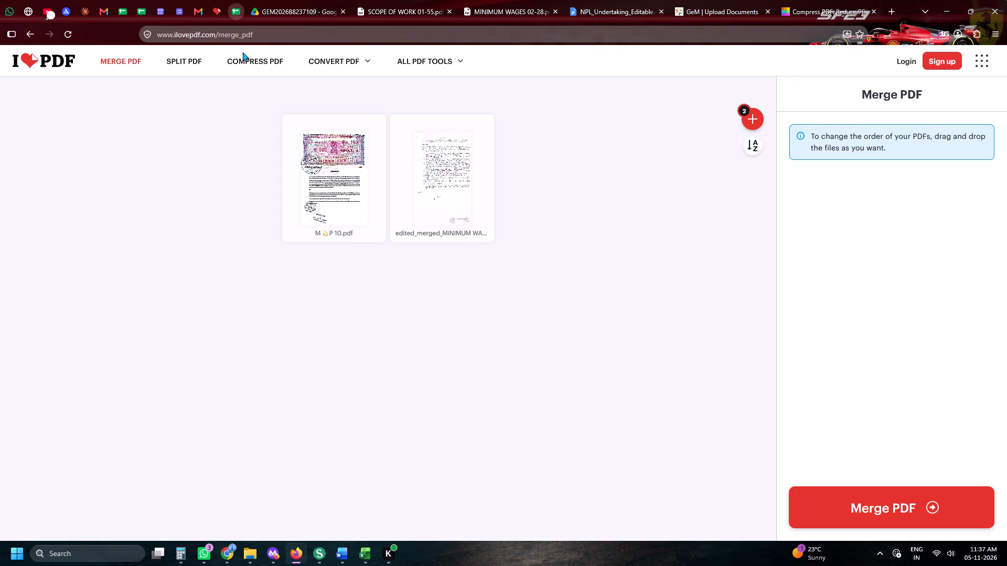
left_click_drag(440, 193, 313, 194)
Switch to the atc-62-page-index document in Word and set Scope of Work pages to A1-A18 and Minimum Wages to A19.
left_click(360, 565)
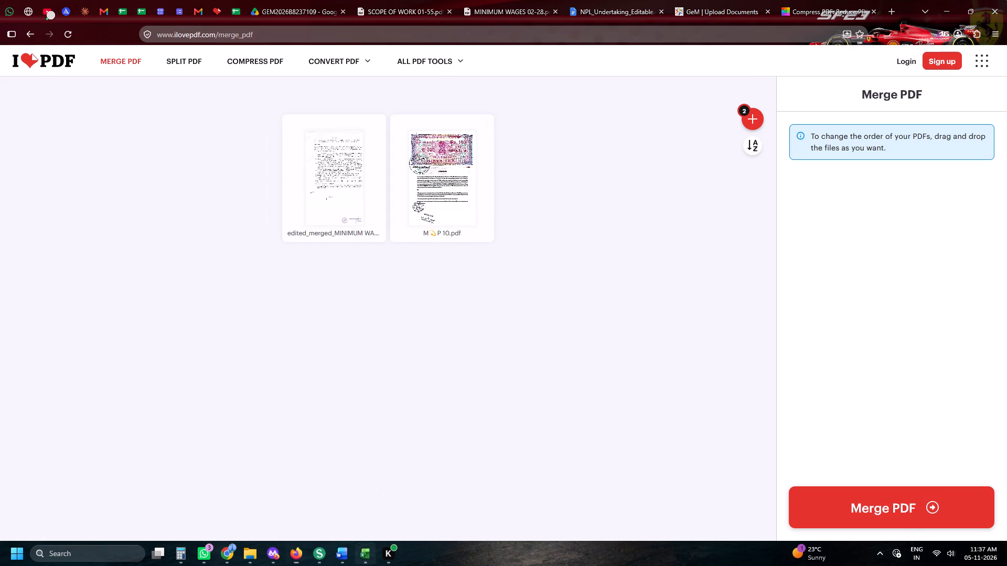
left_click(351, 559)
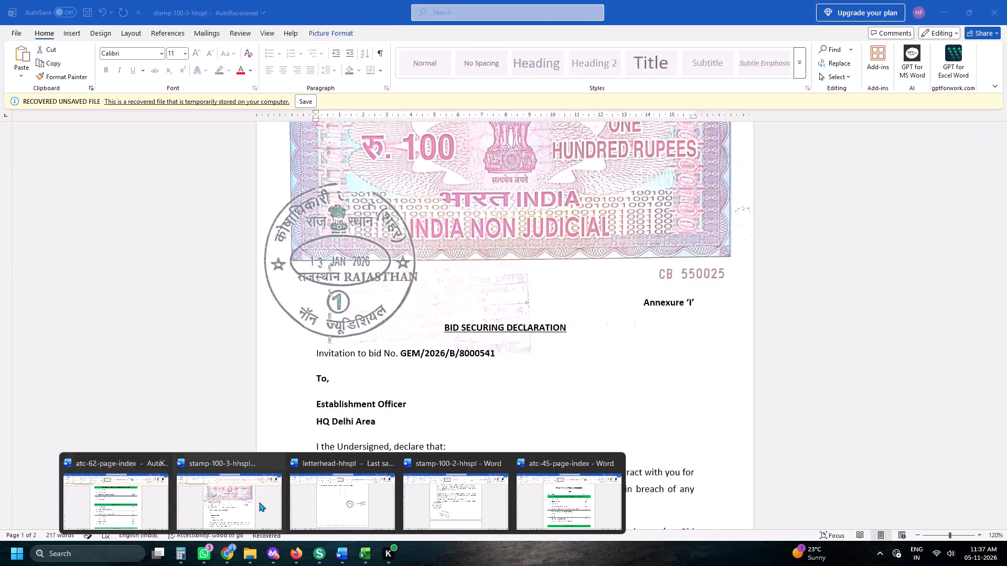
left_click(115, 495)
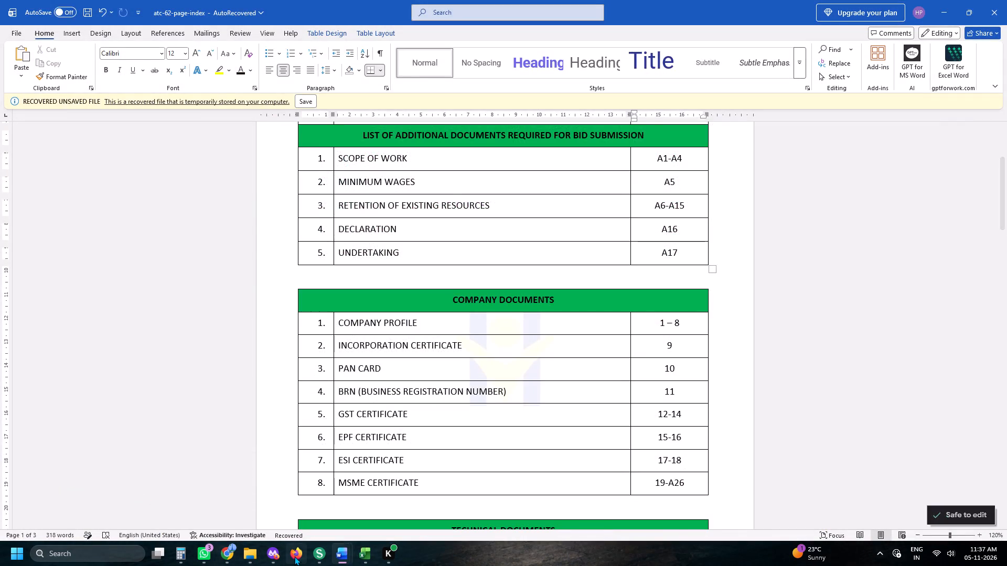
left_click(294, 556)
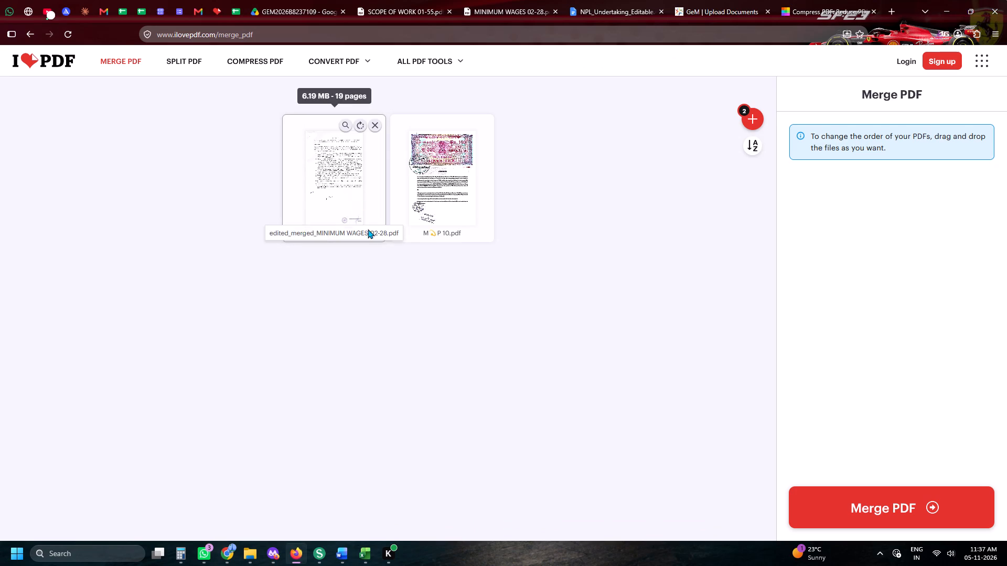
key("alt+Tab")
left_click(684, 155)
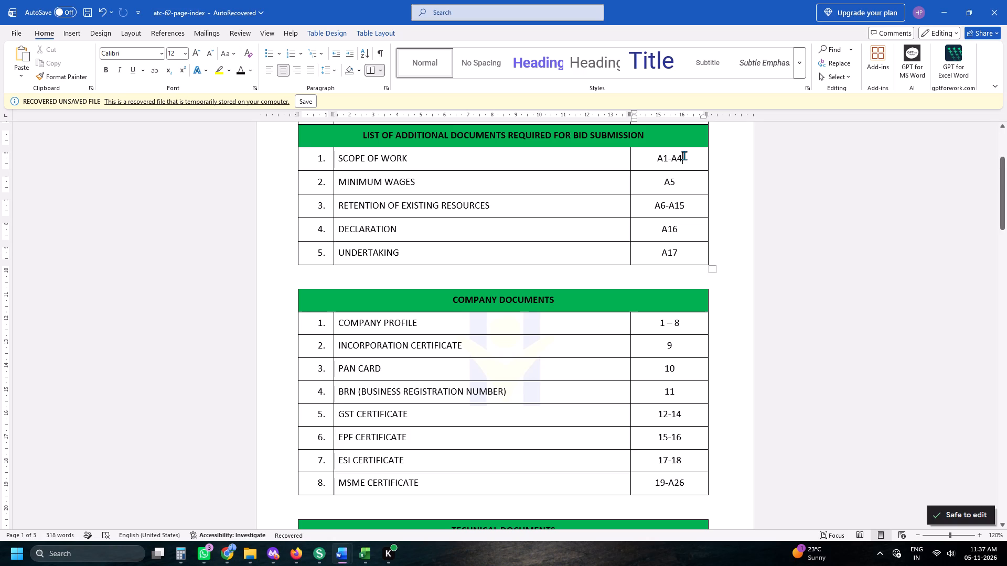
key("BackSpace")
type("18")
left_click(688, 181)
key("BackSpace")
type("19")
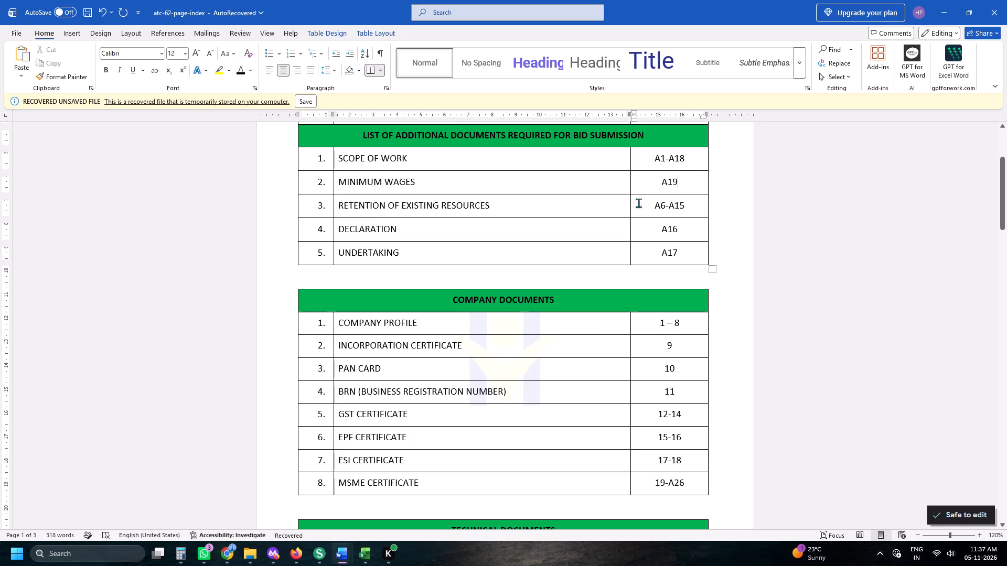
Change index item 3, Retention of Existing Resources, to AFFIDAVIT with the page range A20-A21.
left_click_drag(482, 205, 353, 209)
type("AFFIDVAIT")
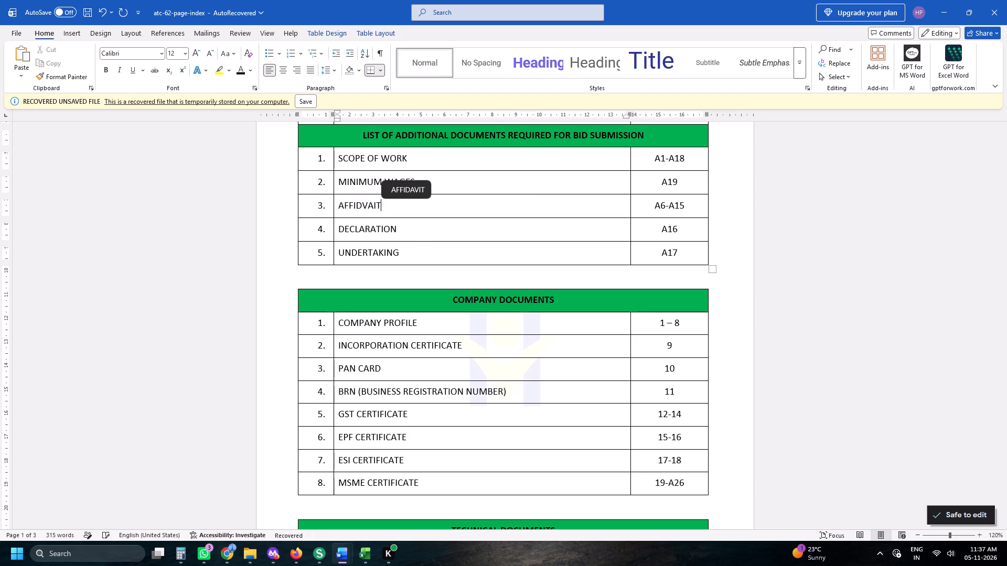
left_click(401, 183)
key("Tab")
type("A20-A21")
key("Tab")
Switch to Firefox and open REQUIRED DOCUMENTS.pdf from the GEM2026B8237109 Drive folder to check the bid's requirements.
key("alt+Tab")
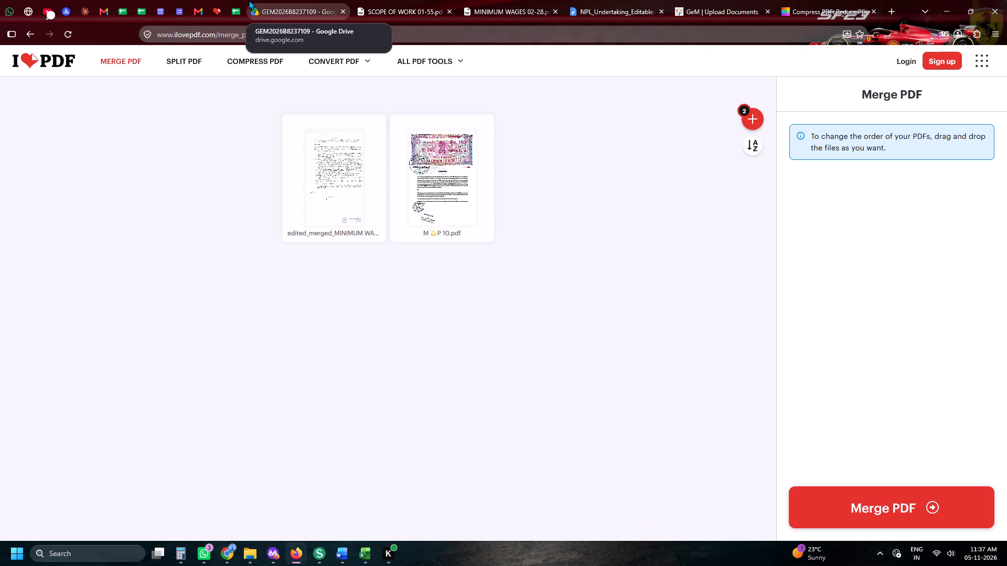
left_click(259, 0)
left_click(211, 179)
double_click(211, 179)
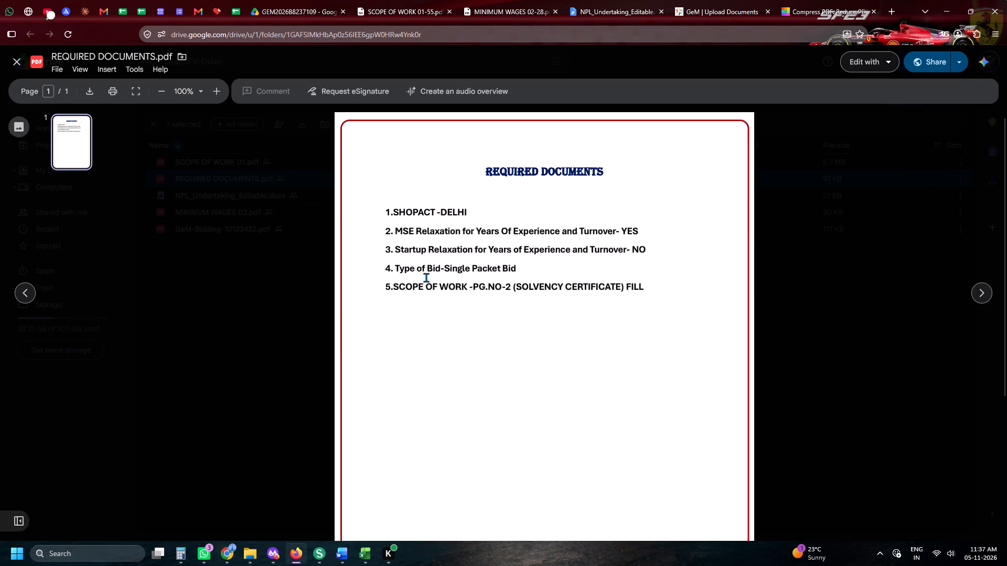
Switch to the atc-62-page-index document in Word and delete the Declaration and Undertaking rows from the additional documents table.
key("alt+Tab")
left_click(630, 223)
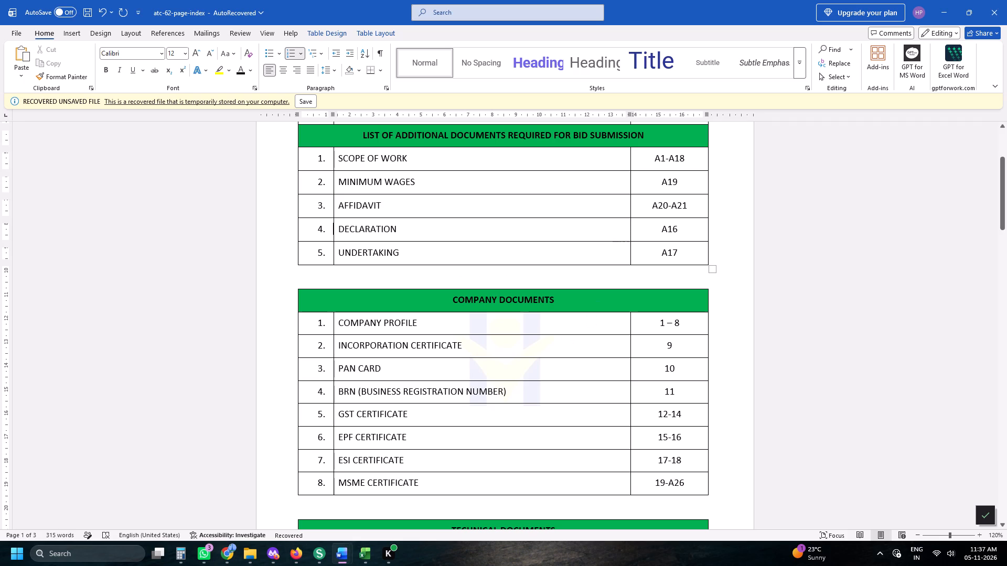
left_click_drag(625, 223, 638, 249)
left_click(799, 227)
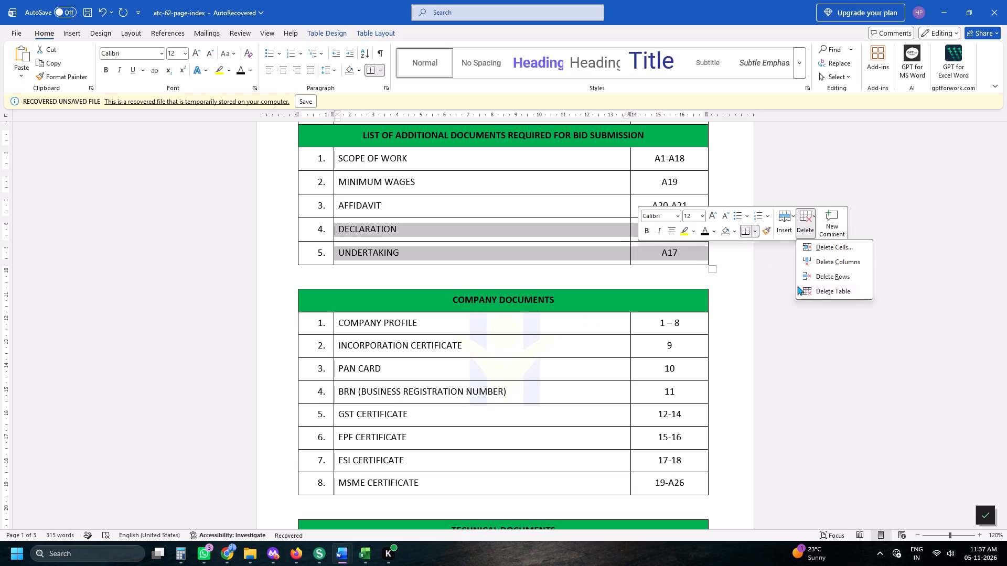
left_click(818, 271)
Export the page index as a PDF named M P 11 in the Downloads folder.
key("alt+f")
key("alt+e")
key("alt+a")
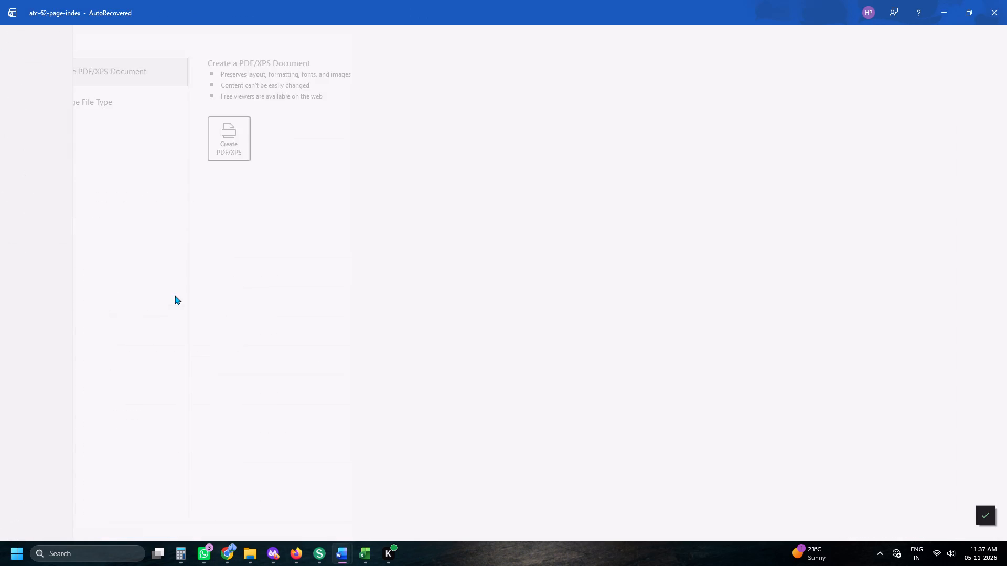
scroll(97, 272, "up", 13)
left_click(69, 291)
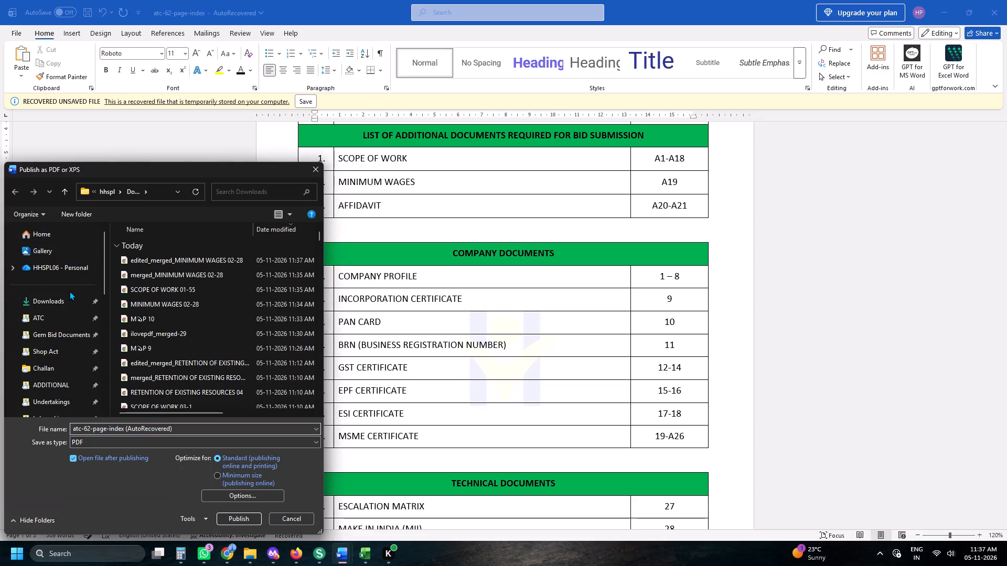
left_click(72, 299)
left_click(151, 311)
left_click(150, 321)
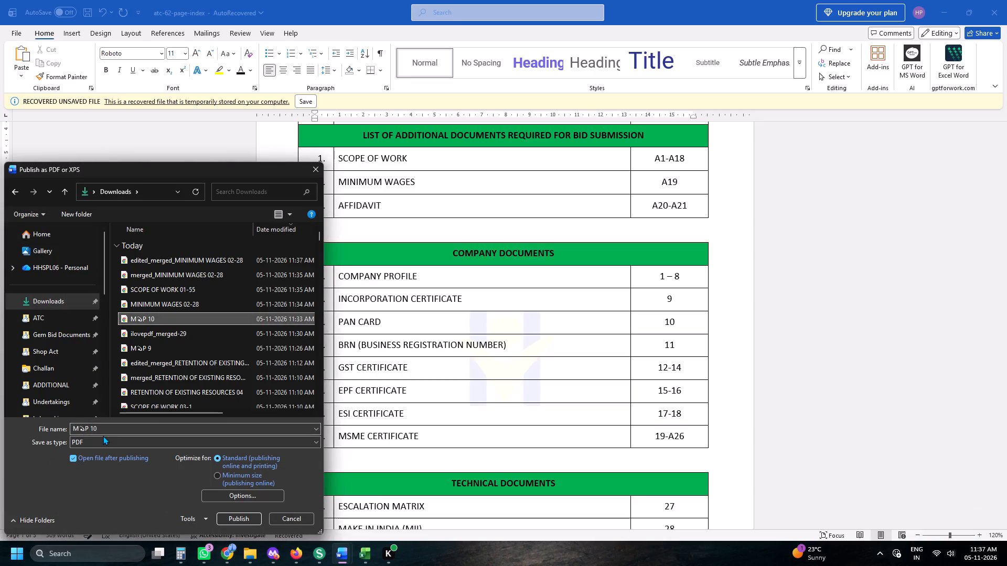
triple_click(112, 428)
key("BackSpace")
key("1")
key("Return")
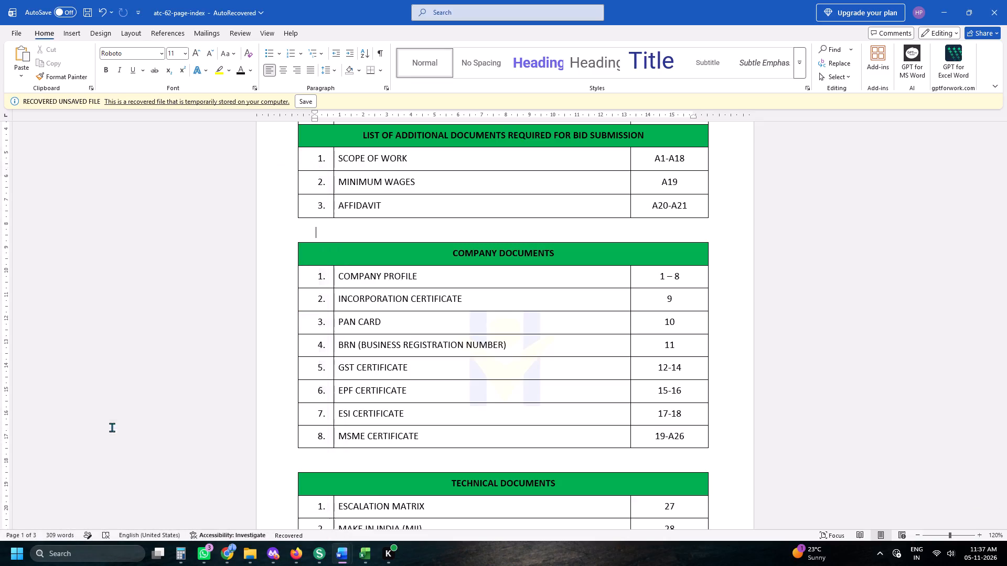
Return to the iLovePDF merge in Firefox, add M P 11 from Downloads and place it ahead of the other files.
left_click(295, 553)
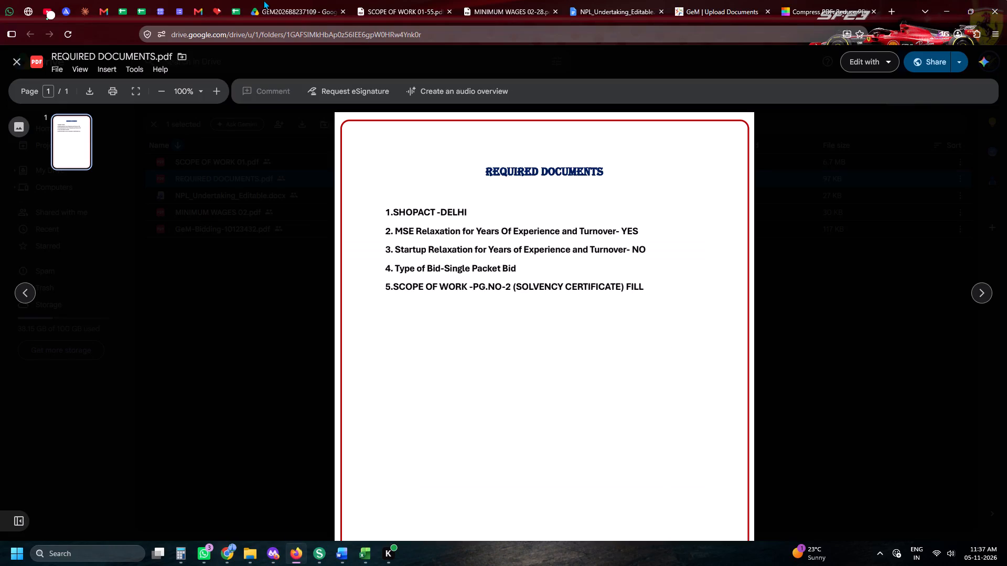
left_click(227, 0)
left_click(216, 1)
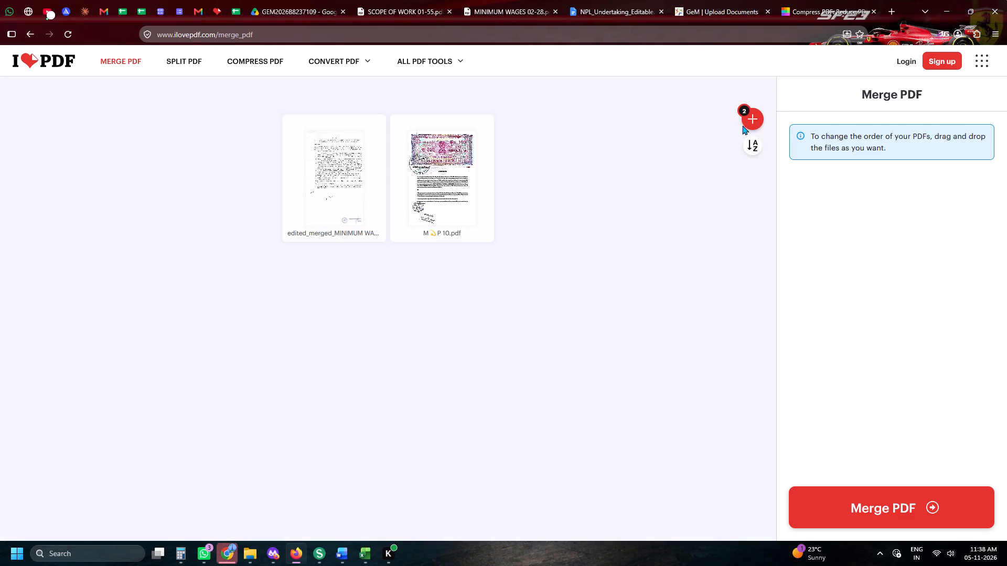
left_click(749, 118)
scroll(757, 216, "up", 5)
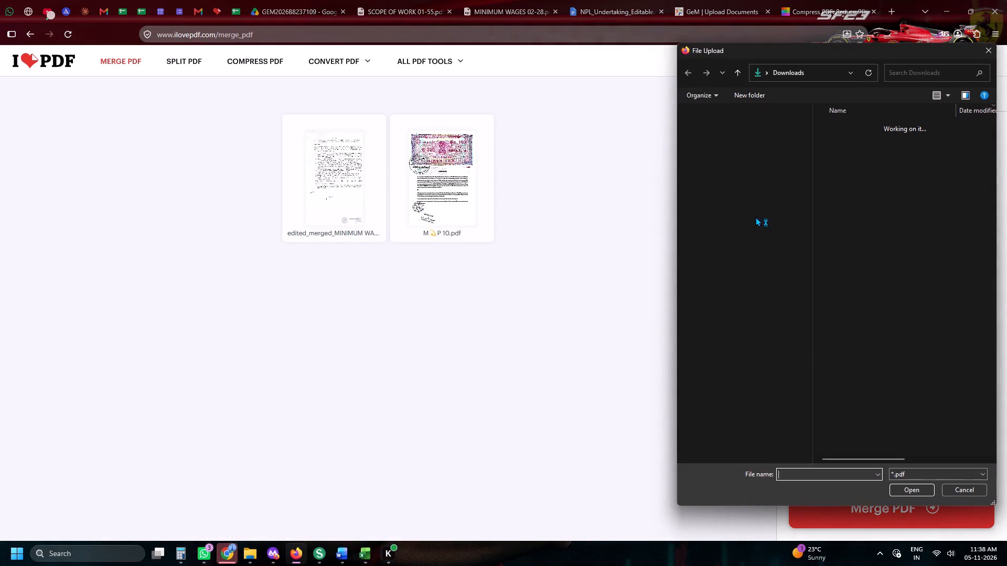
scroll(755, 216, "up", 2)
left_click(731, 175)
left_click(862, 134)
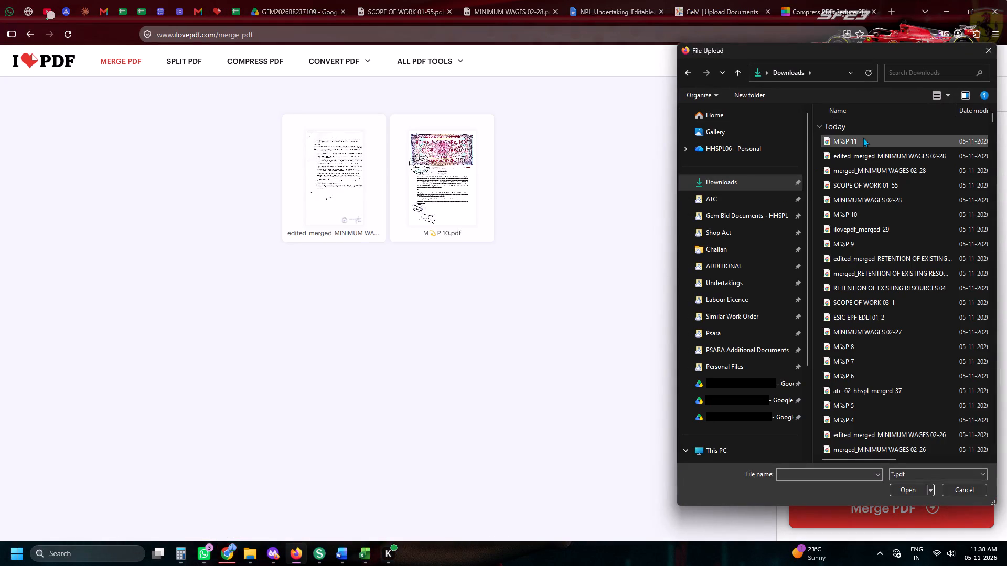
left_click(861, 138)
double_click(861, 138)
left_click_drag(511, 189, 309, 190)
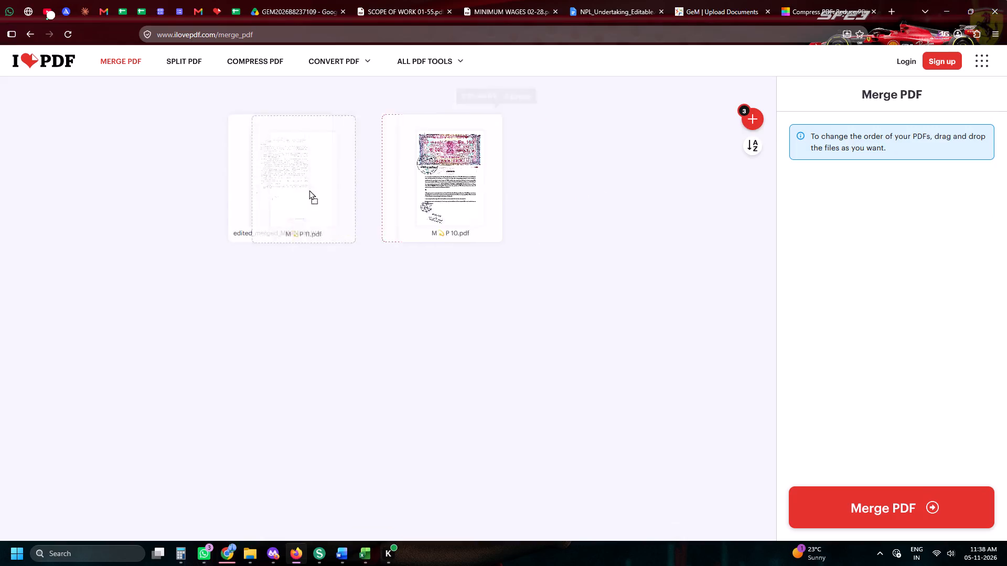
left_click_drag(309, 190, 297, 190)
Add a PDF from the ATC folder to the iLovePDF merge.
left_click(757, 120)
scroll(705, 256, "up", 6)
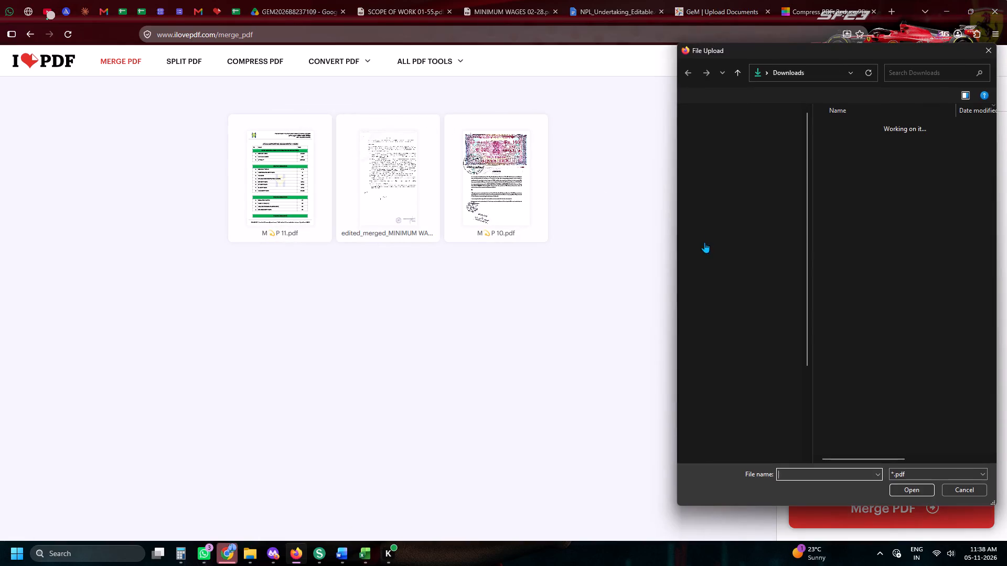
left_click(721, 217)
left_click(722, 209)
left_click(726, 201)
double_click(876, 157)
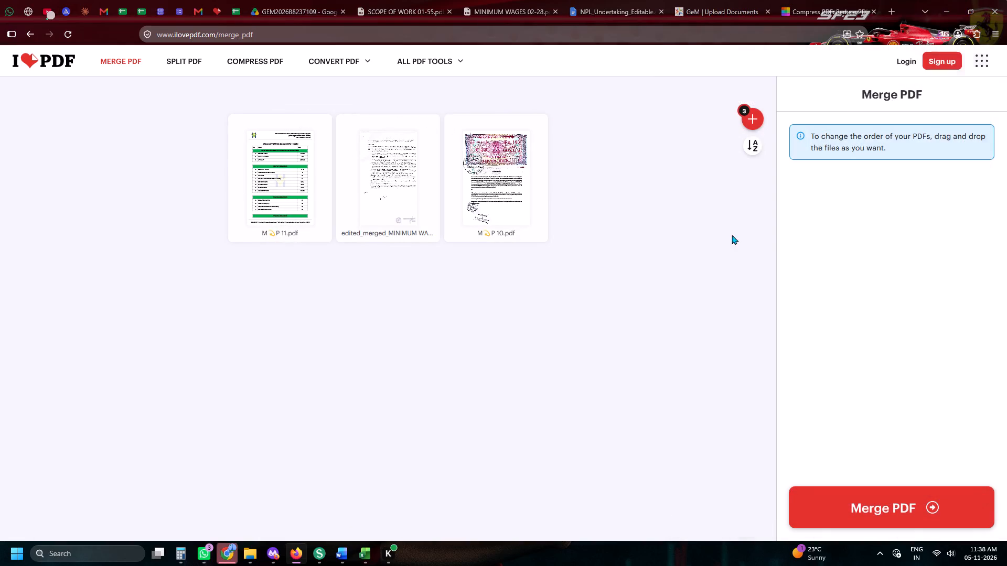